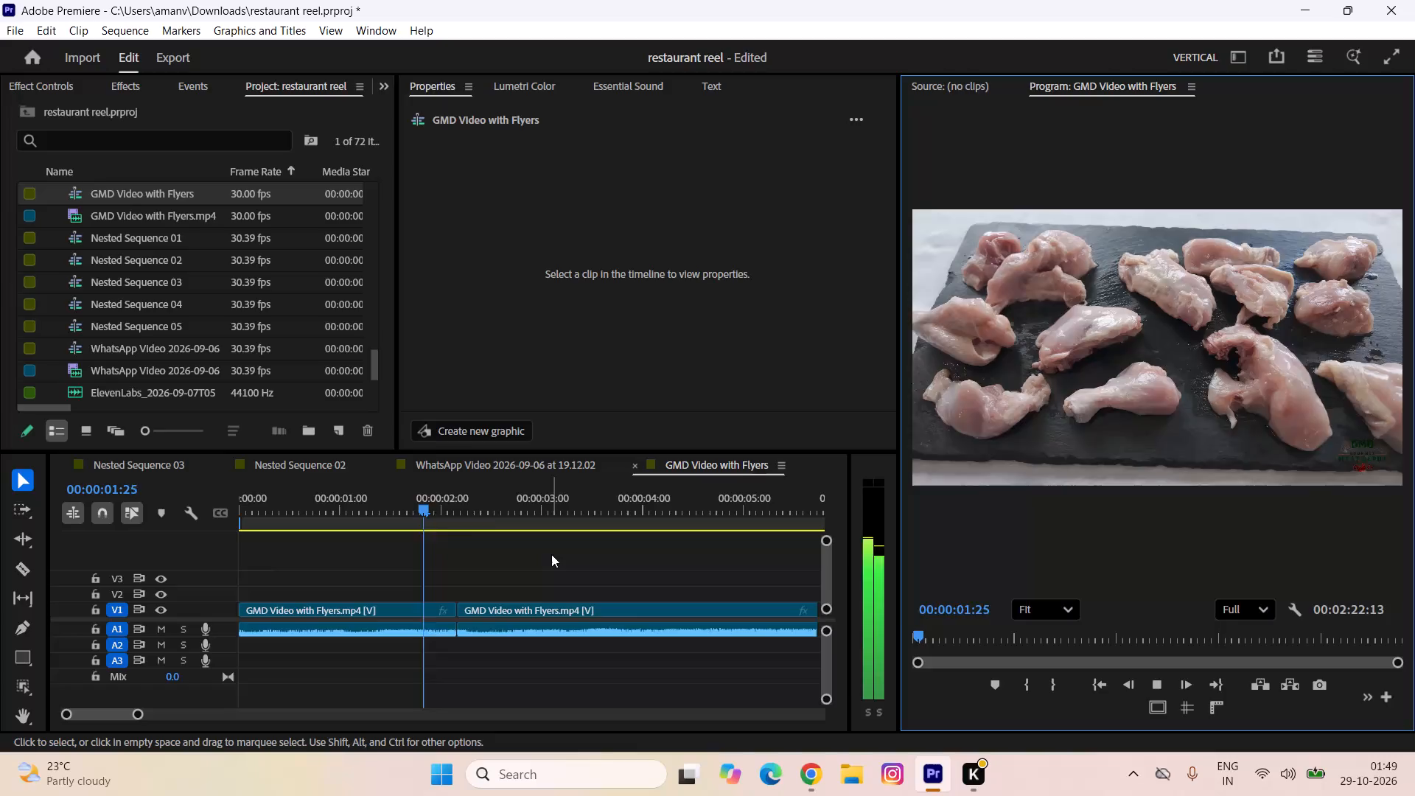
# Ripple-trim the start of the second V1 clip to 00:00:02:07, where the closer chicken shot begins.
pyautogui.press('space')
pyautogui.write('=')
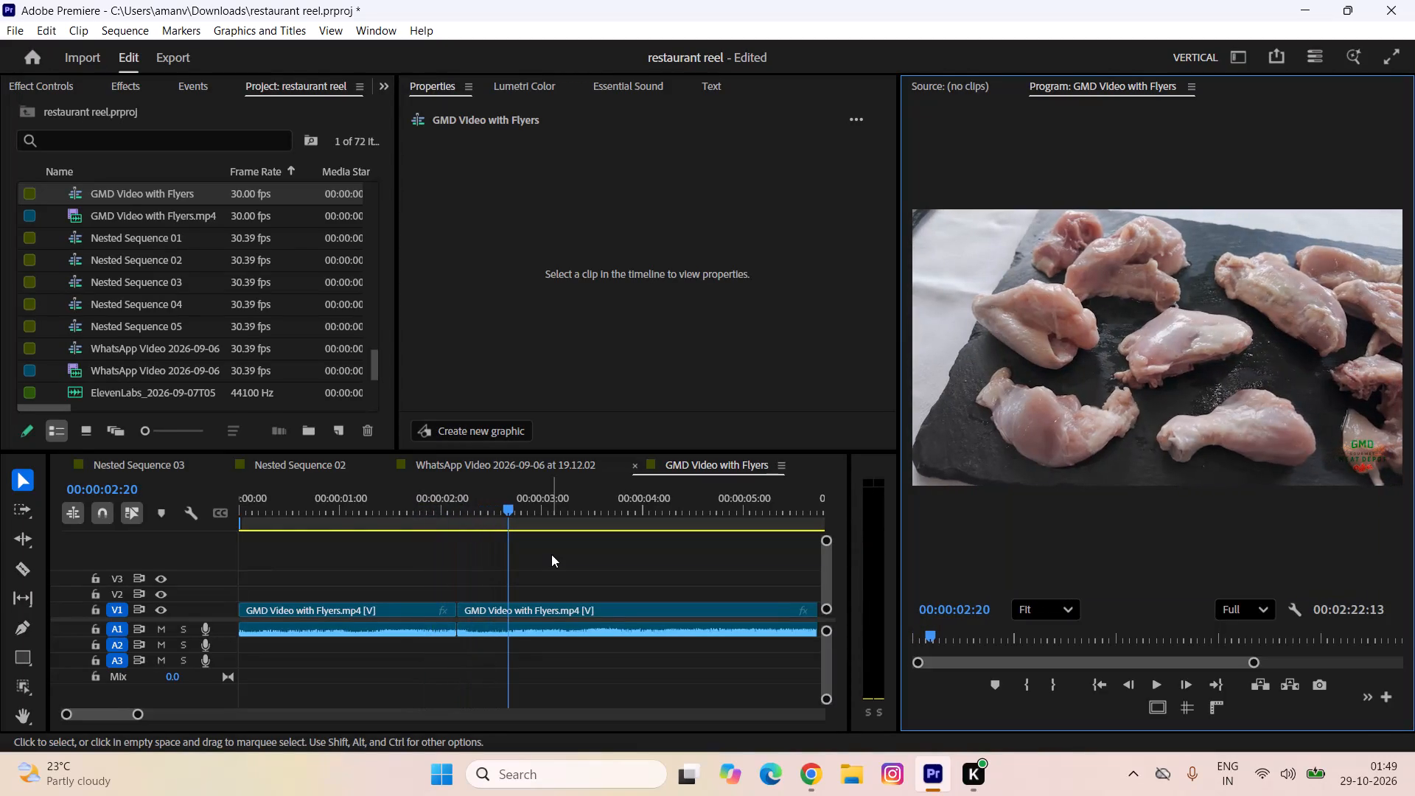
pyautogui.press('Left')
pyautogui.press('Left')
pyautogui.press('Left')
pyautogui.press('Left')
pyautogui.press('Left')
pyautogui.press('Left')
pyautogui.press('Left')
pyautogui.press('Left')
pyautogui.press('Left')
pyautogui.press('Left')
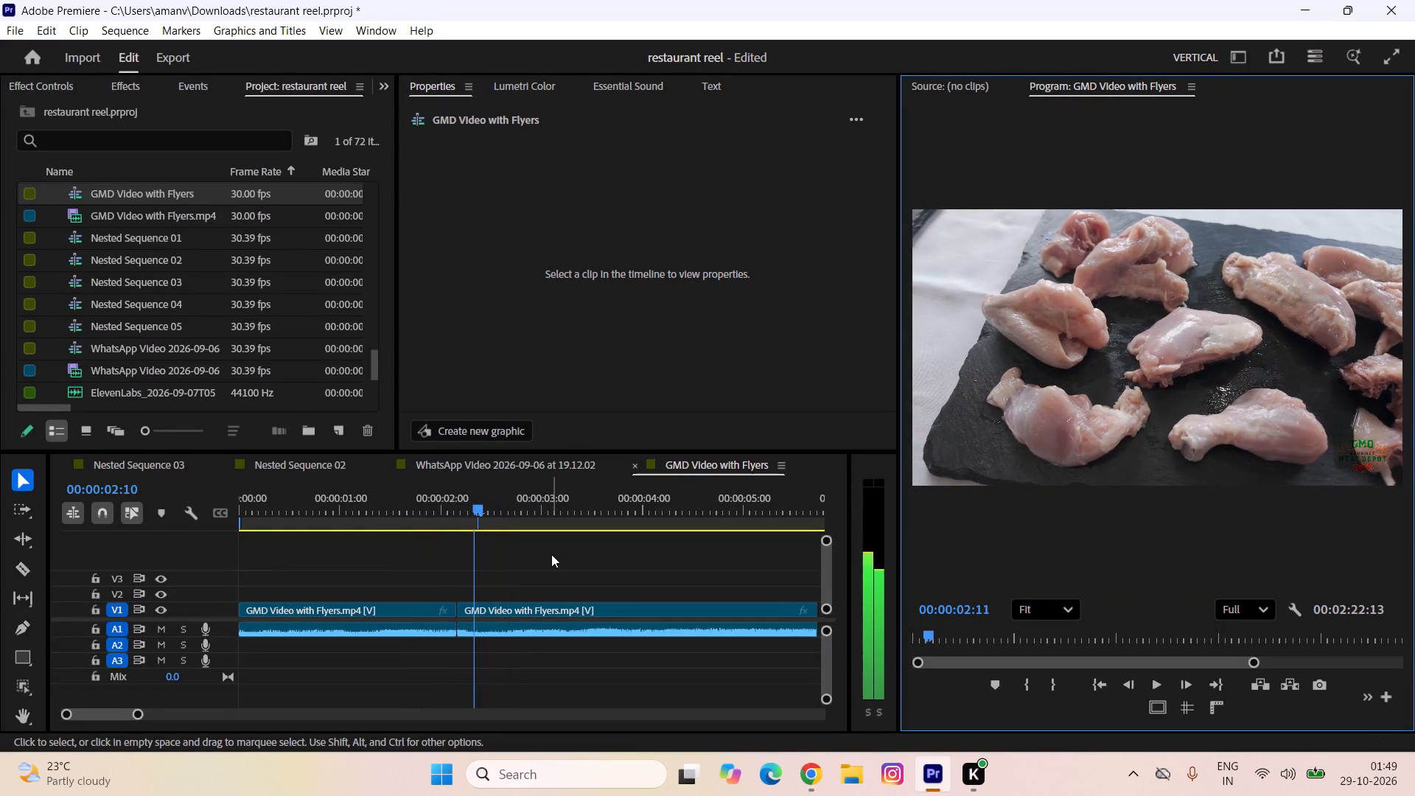
pyautogui.press('Left')
pyautogui.press('Left')
pyautogui.press('Left')
pyautogui.press('Left')
pyautogui.press('Left')
pyautogui.press('Left')
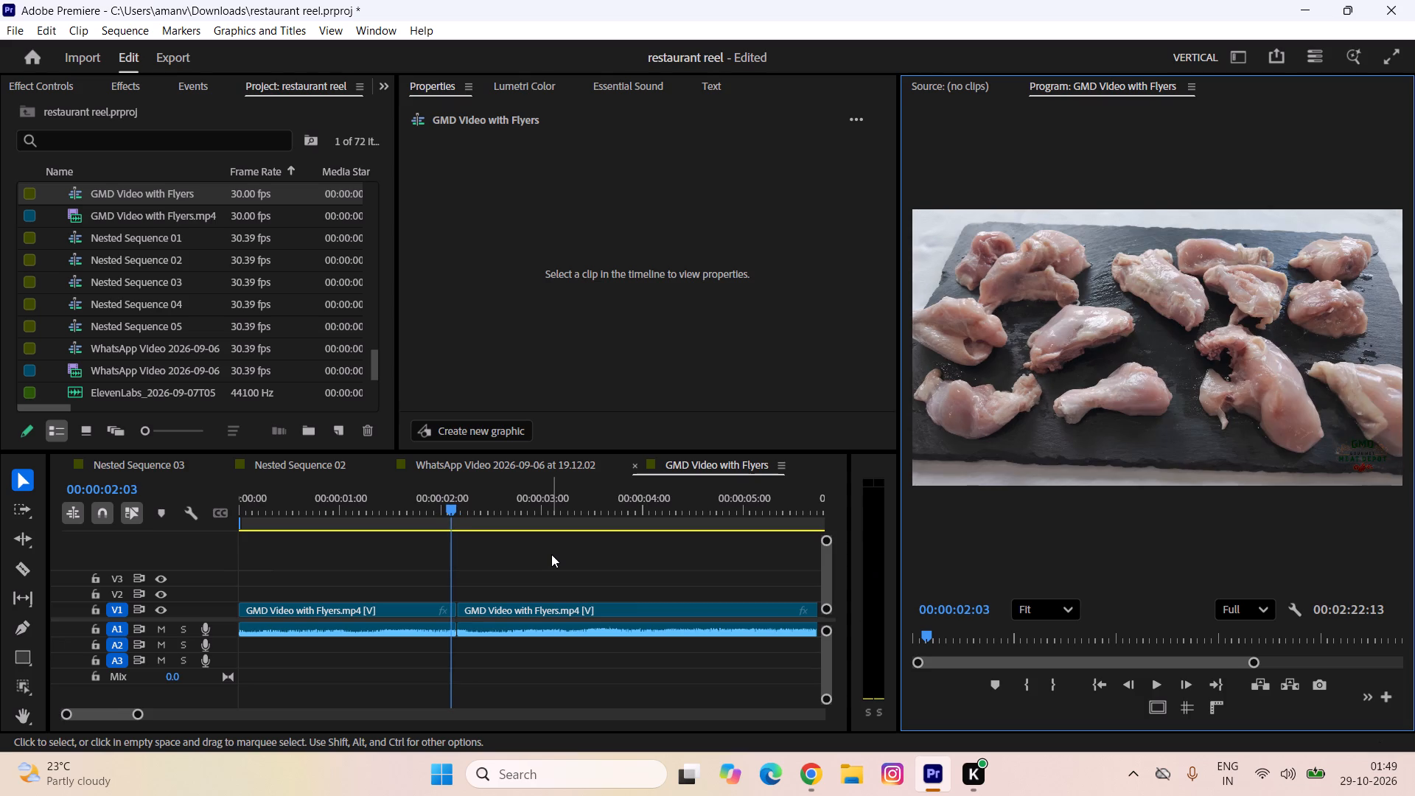
pyautogui.press('Right')
pyautogui.press('Right')
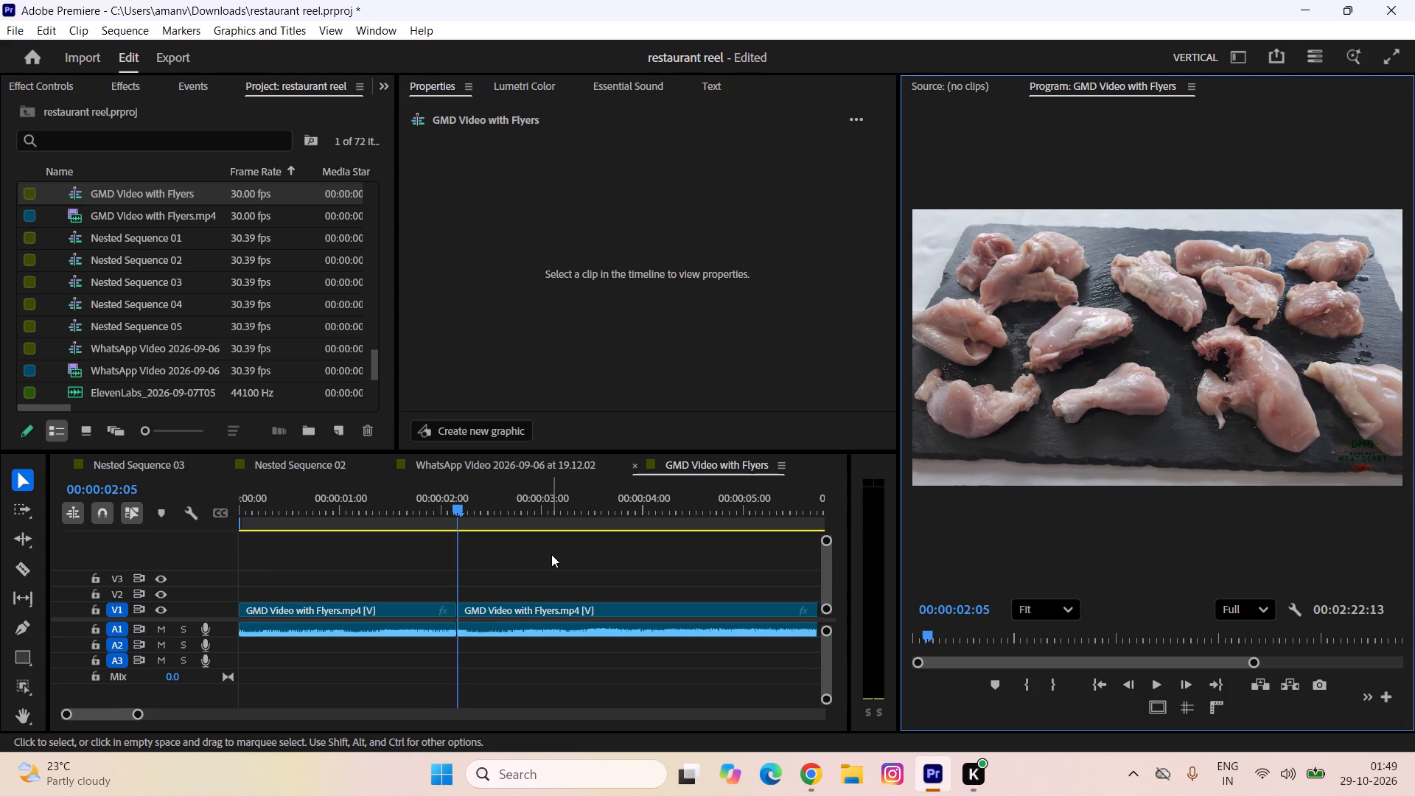
pyautogui.press('Right')
pyautogui.press('Right')
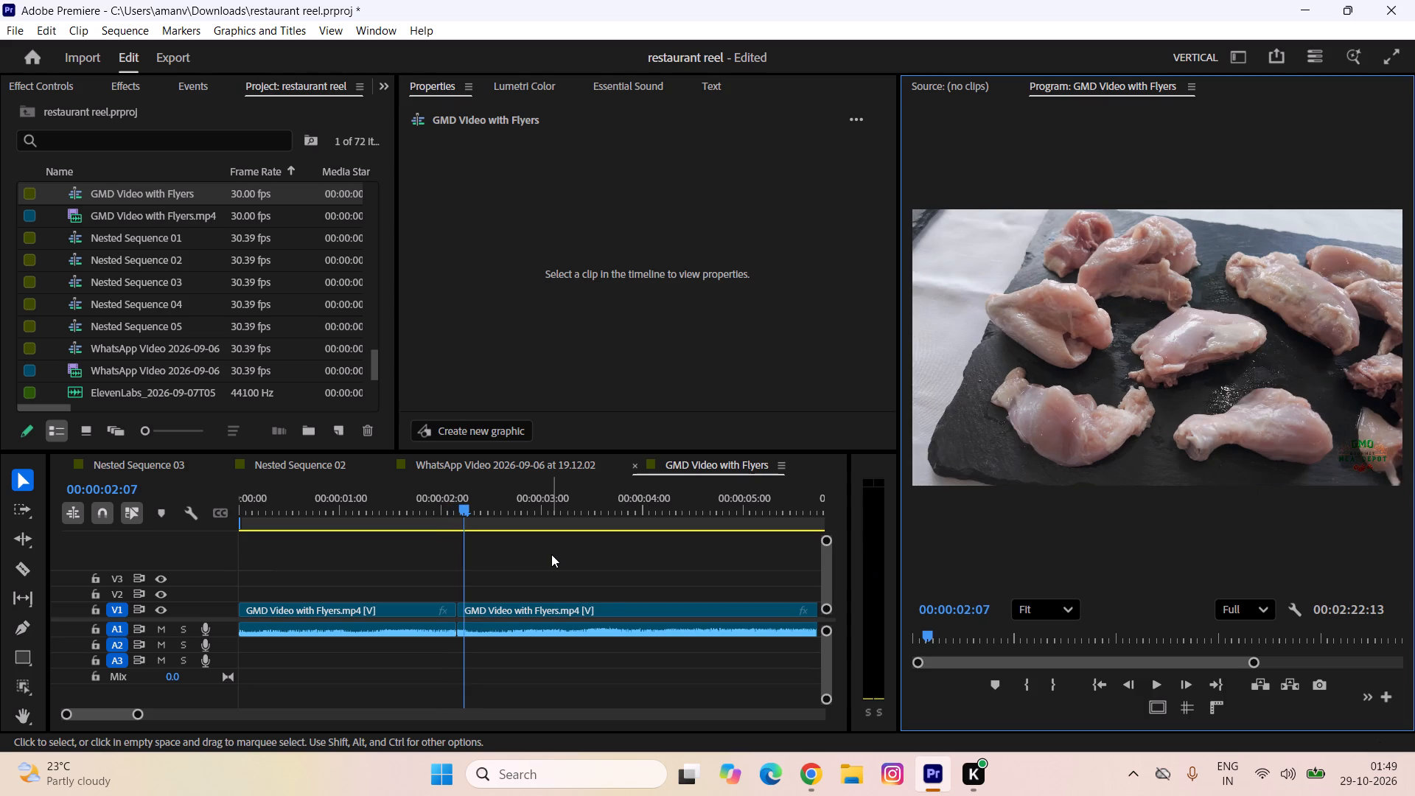
pyautogui.press('q')
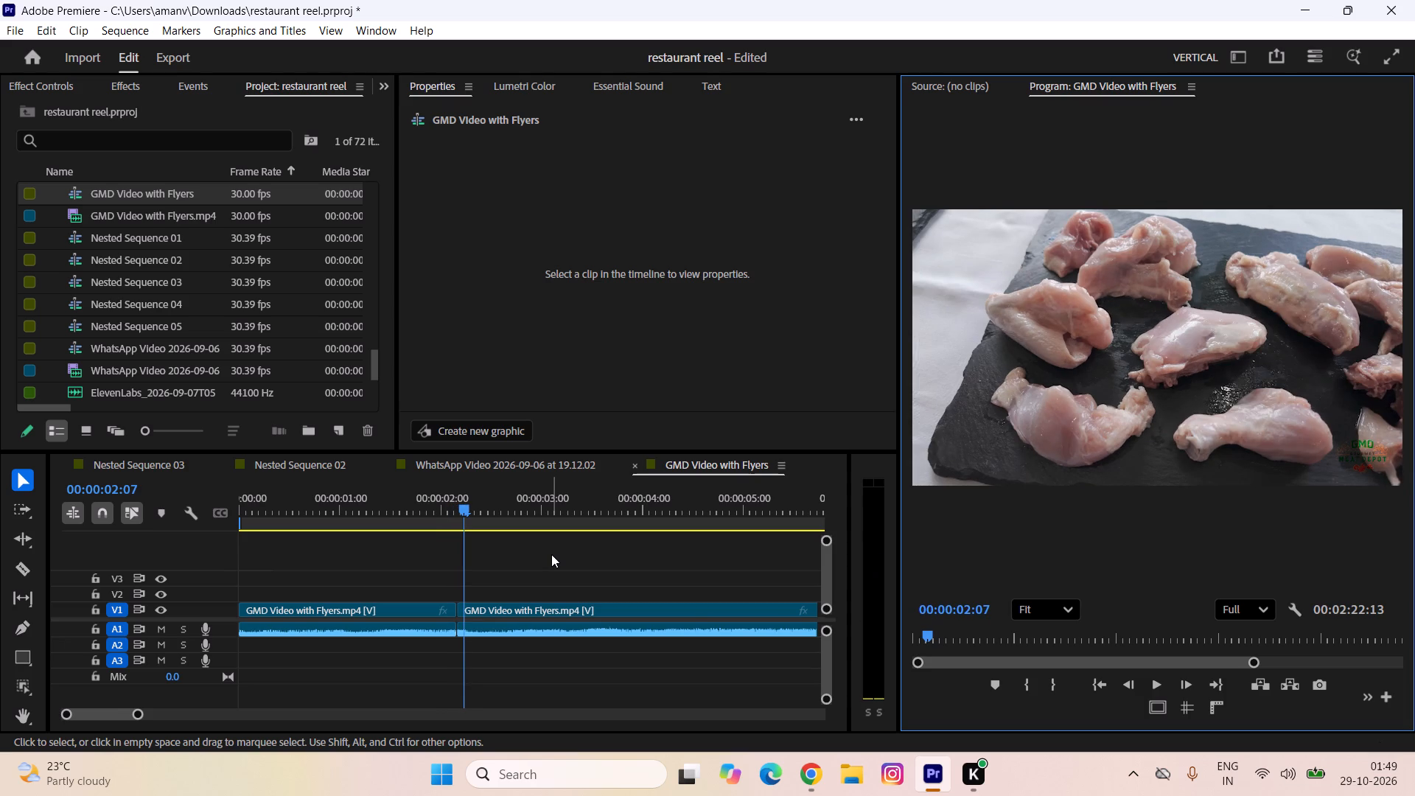
pyautogui.click(514, 579)
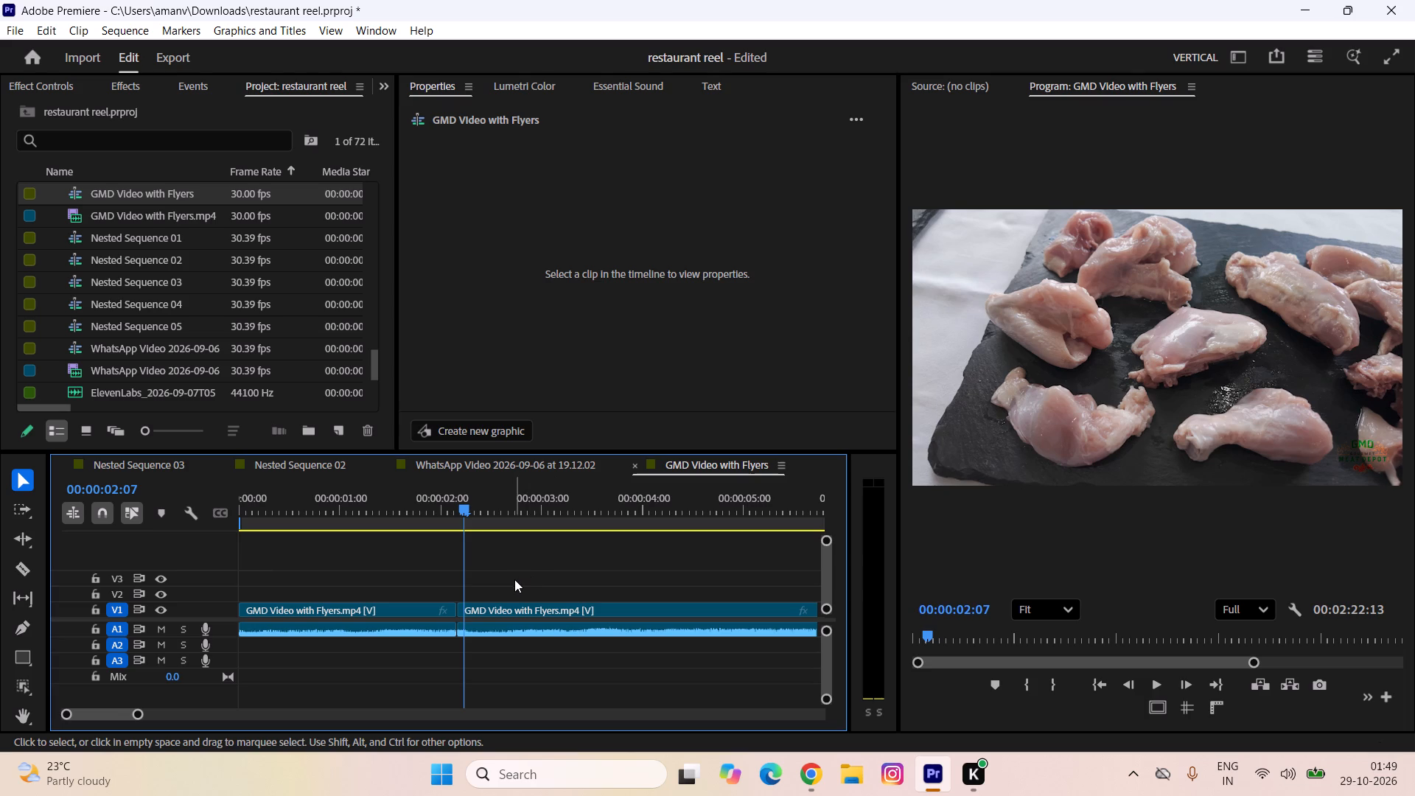
pyautogui.press('q')
# Split the GMD Video with Flyers.mp4 clip at 00:00:05:13, the frame where the flyer first overlays the chicken shot.
pyautogui.press('space')
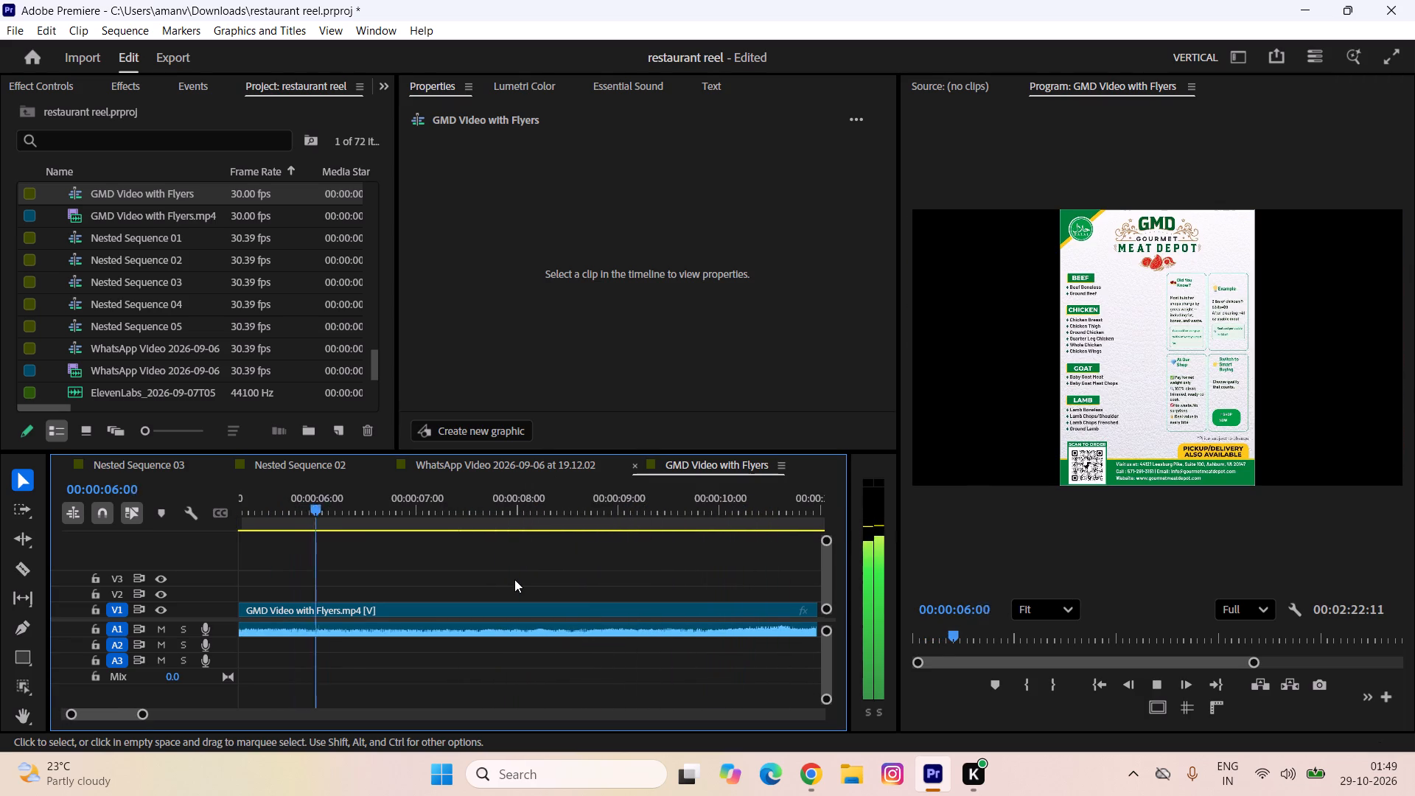
pyautogui.press('space')
pyautogui.press('Left')
pyautogui.press('Left')
pyautogui.press('Left')
pyautogui.press('Left')
pyautogui.press('Left')
pyautogui.press('Left')
pyautogui.press('Left')
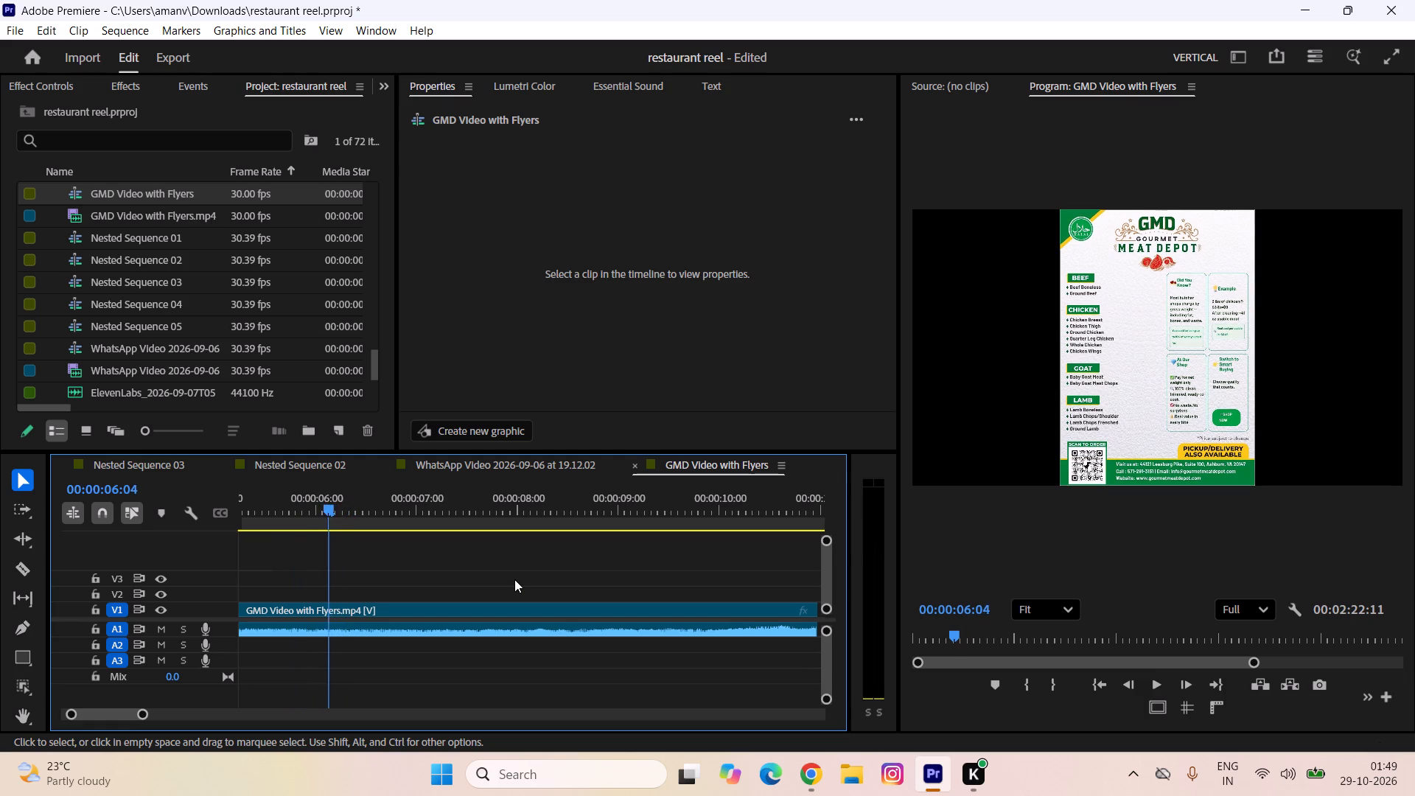
pyautogui.press('Left')
pyautogui.press('Left')
pyautogui.press('Left')
pyautogui.press('Left')
pyautogui.press('Left')
pyautogui.press('Left')
pyautogui.press('Left')
pyautogui.press('Left')
pyautogui.press('Left')
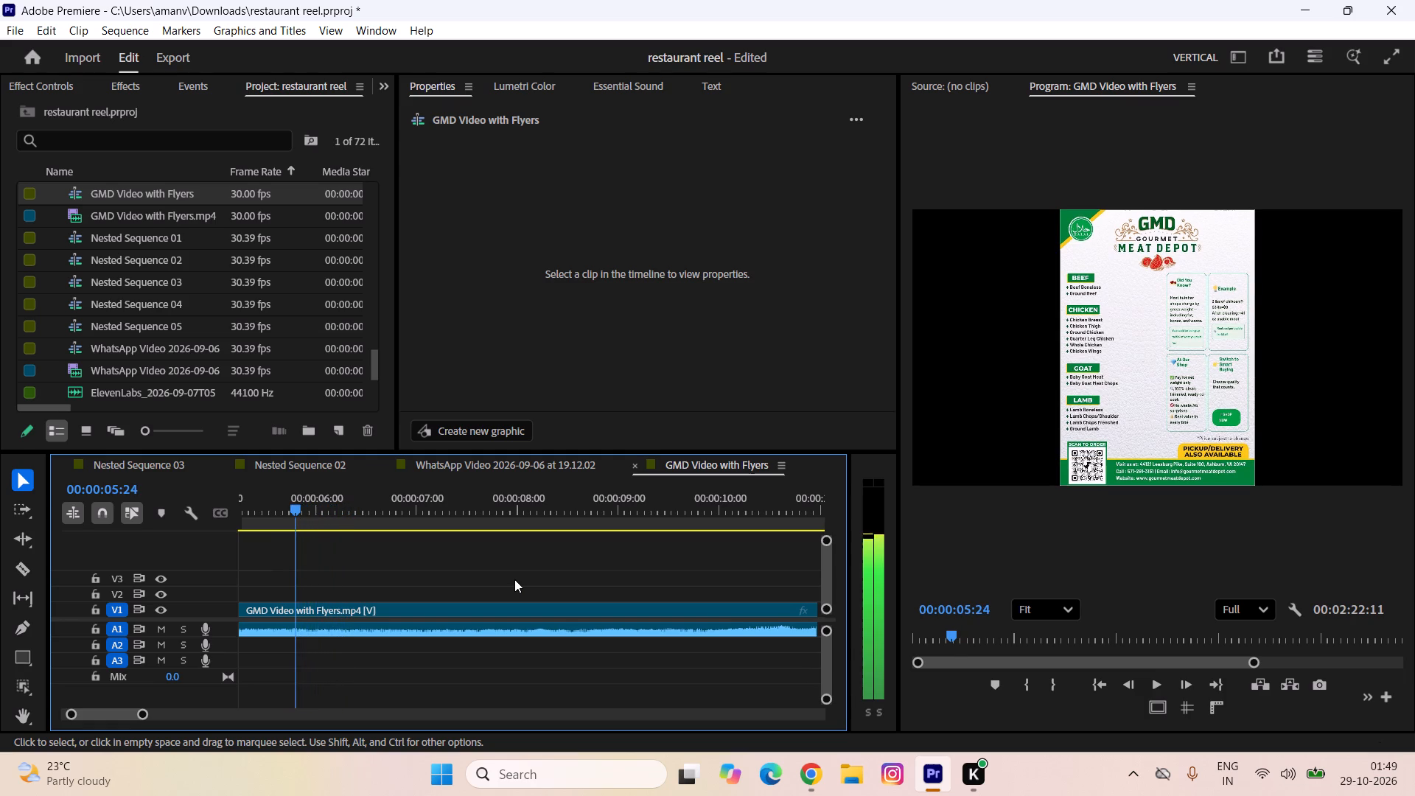
pyautogui.press('Left')
pyautogui.press('Left')
pyautogui.press('Left')
pyautogui.press('Left')
pyautogui.press('Left')
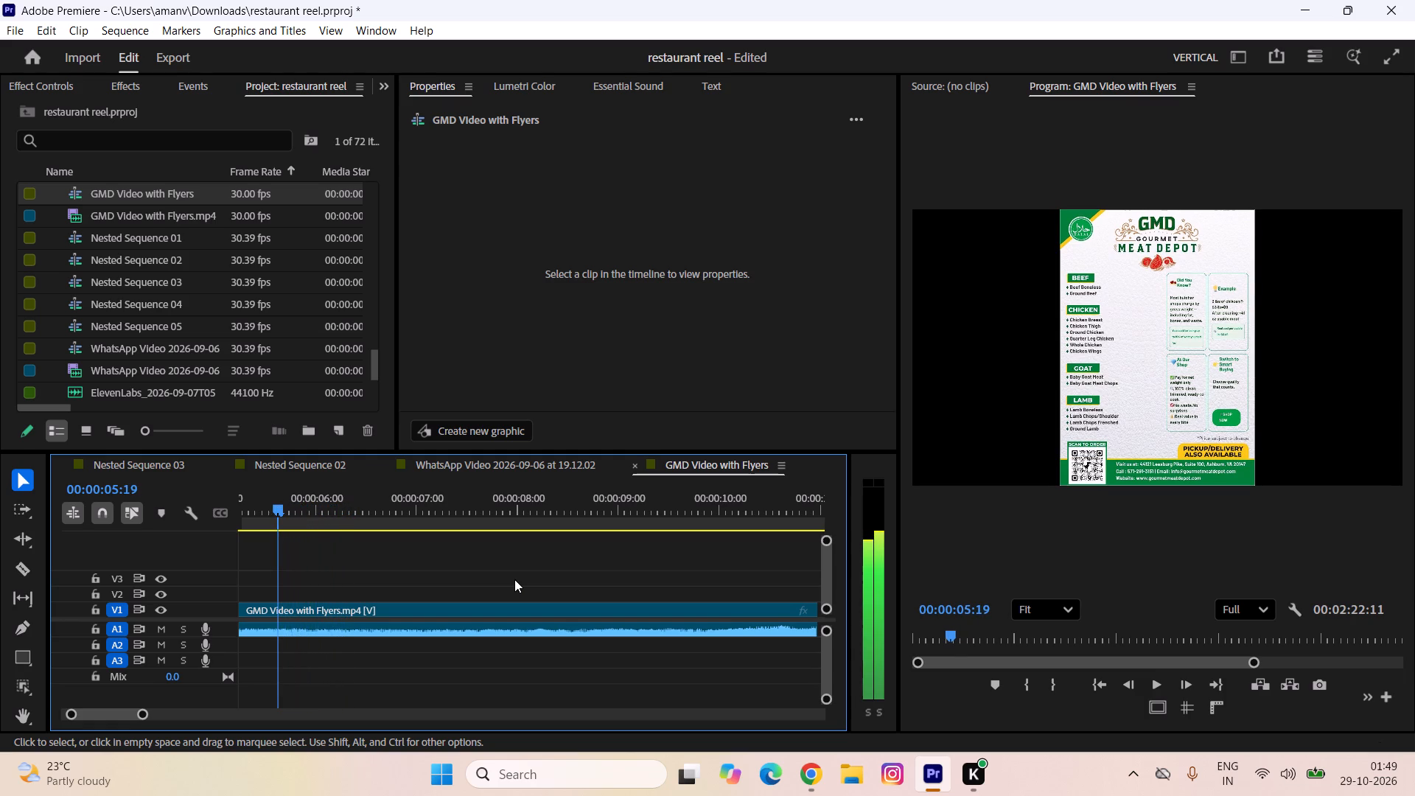
pyautogui.press('Left')
pyautogui.press('Left')
pyautogui.press('Left')
pyautogui.press('Left')
pyautogui.press('Left')
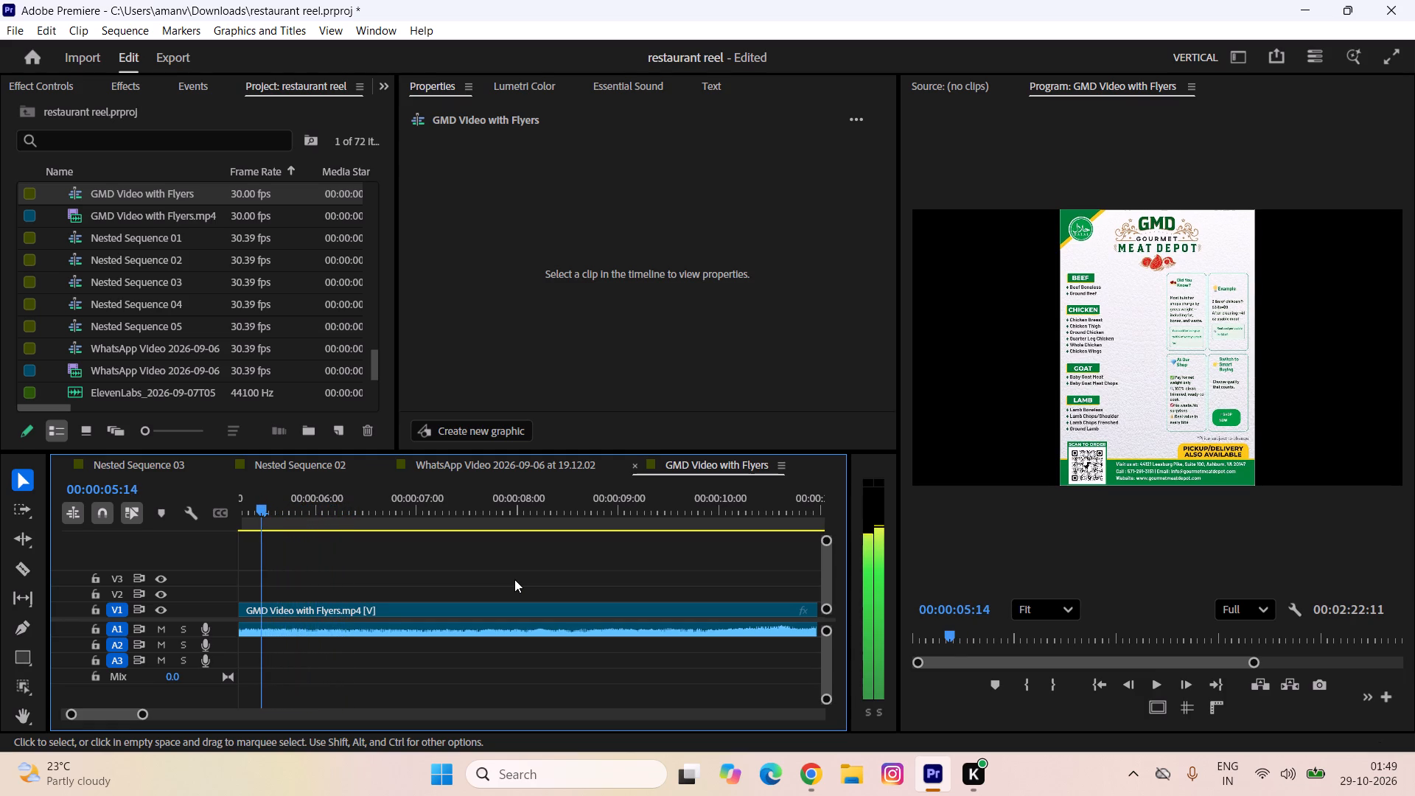
pyautogui.press('-')
pyautogui.press('-')
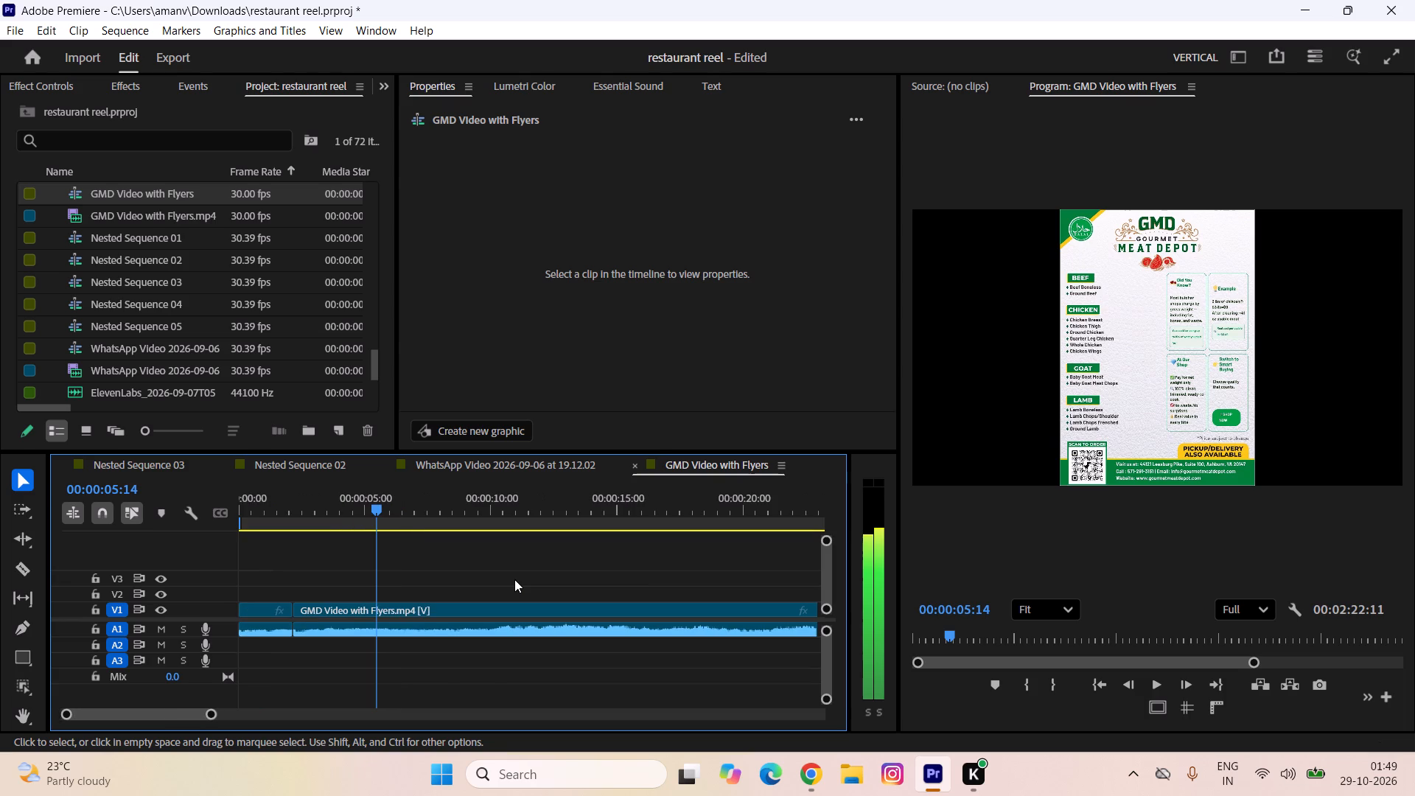
pyautogui.press('Left')
pyautogui.press('Left')
pyautogui.press('Left')
pyautogui.press('Left')
pyautogui.press('Left')
pyautogui.press('Left')
pyautogui.press('Left')
pyautogui.press('Left')
pyautogui.press('Left')
pyautogui.press('Left')
pyautogui.press('Left')
pyautogui.press('Left')
pyautogui.press('Left')
pyautogui.press('Left')
pyautogui.press('Left')
pyautogui.press('Left')
pyautogui.press('Left')
pyautogui.press('Left')
pyautogui.press('Left')
pyautogui.press('Left')
pyautogui.press('Left')
pyautogui.press('Left')
pyautogui.press('Left')
pyautogui.press('Left')
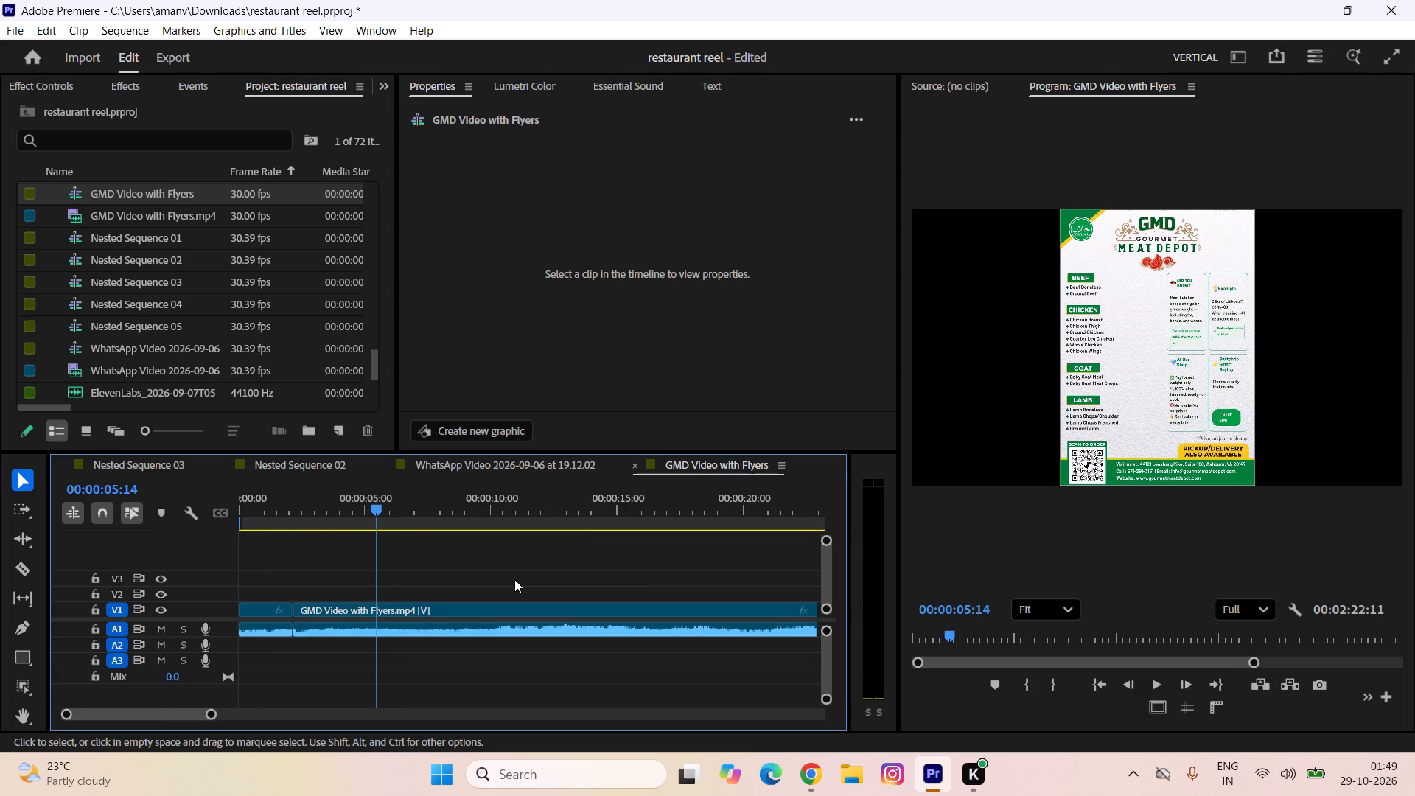
pyautogui.press('Left')
pyautogui.press('Left')
pyautogui.press('Left')
pyautogui.click(441, 559)
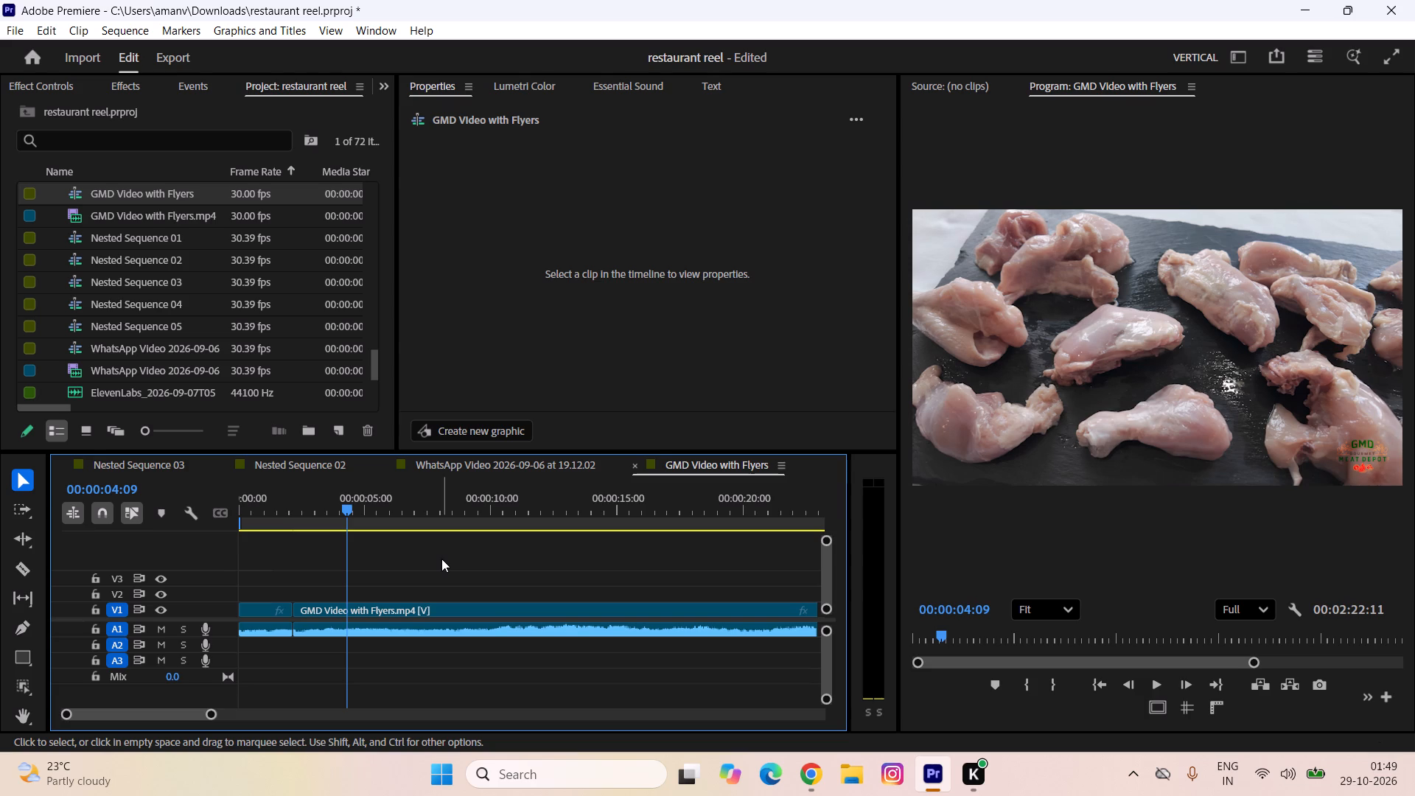
pyautogui.press('Right')
pyautogui.press('Right')
pyautogui.press('Right')
pyautogui.press('Right')
pyautogui.press('Right')
pyautogui.press('Right')
pyautogui.press('Right')
pyautogui.press('Right')
pyautogui.press('Right')
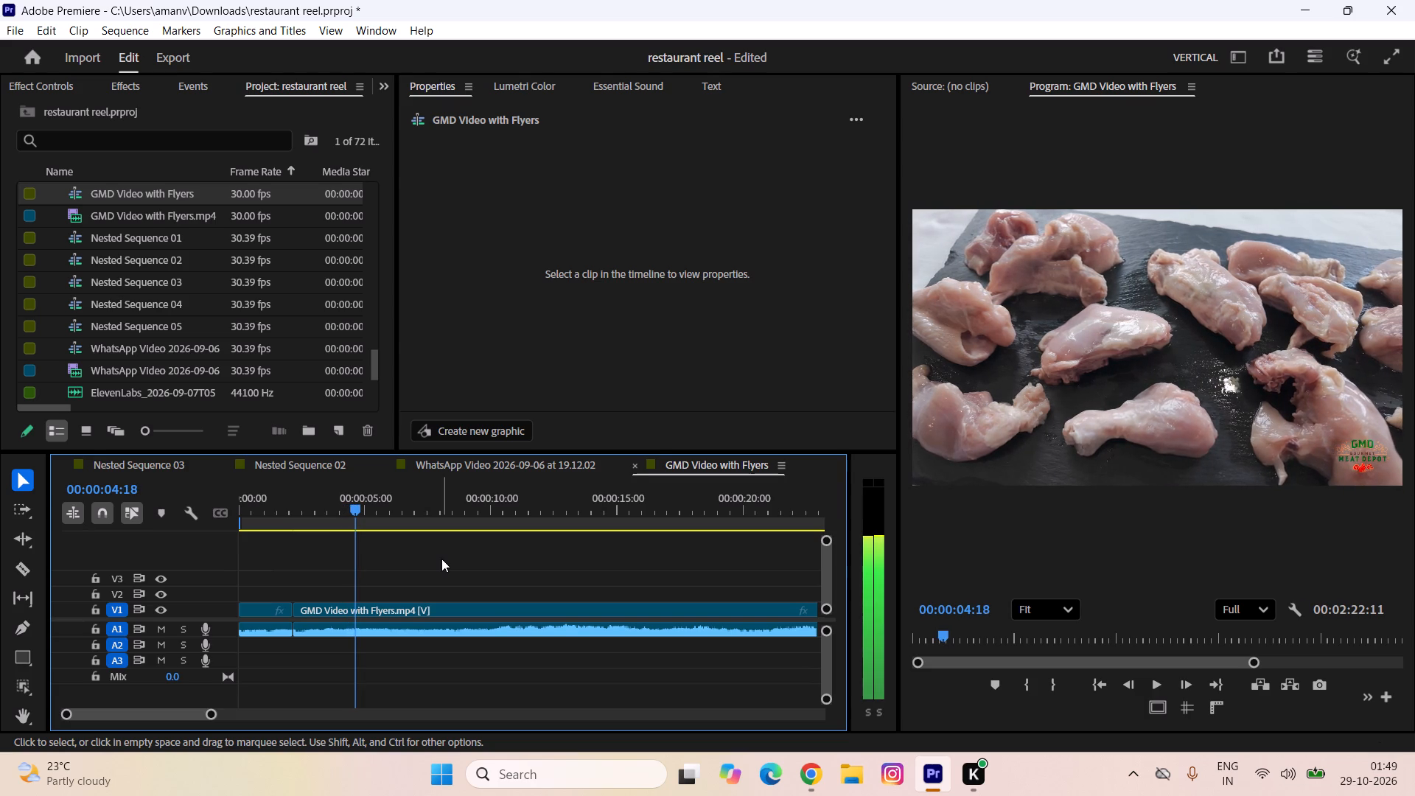
pyautogui.press('Right')
pyautogui.press('Right')
pyautogui.press('Right')
pyautogui.press('Right')
pyautogui.press('Right')
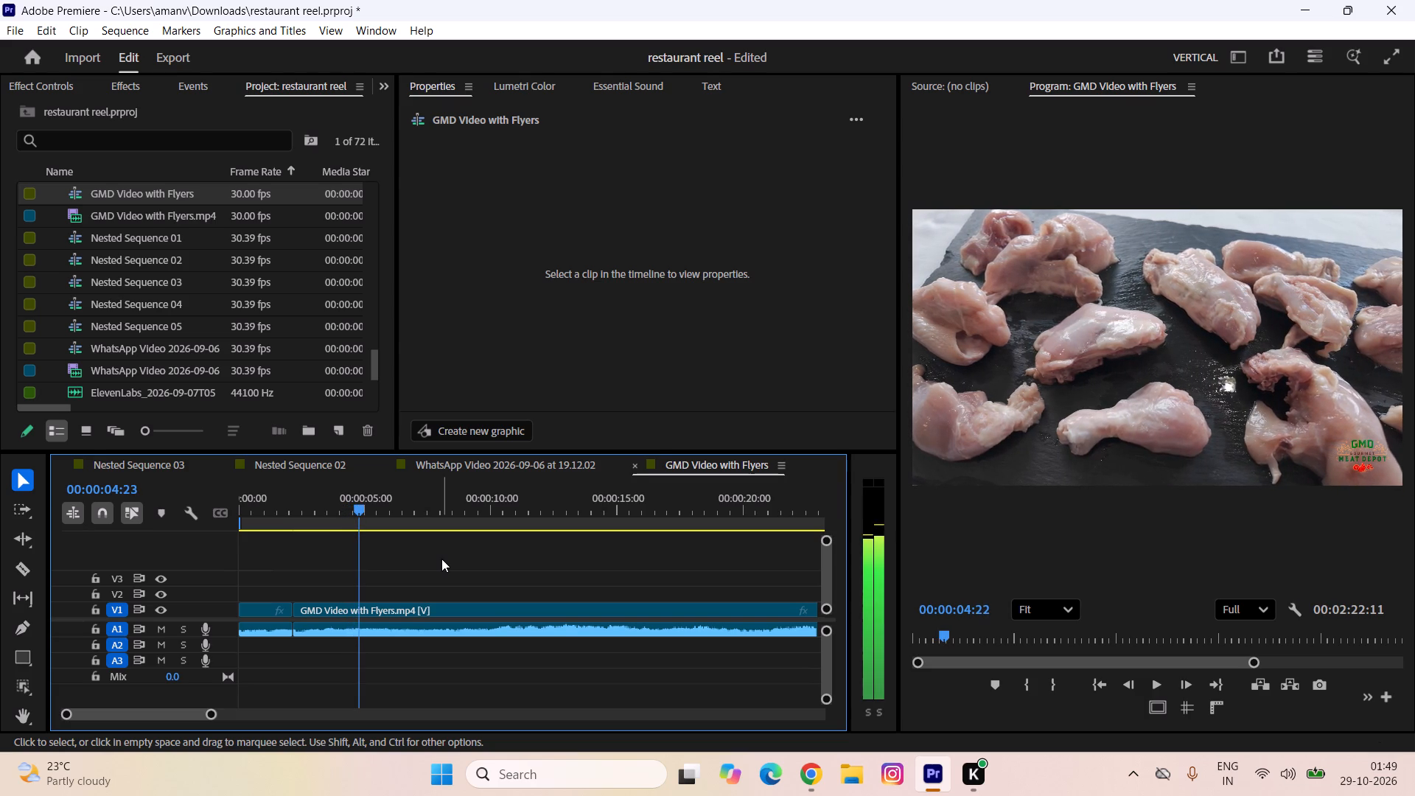
pyautogui.press('Right')
pyautogui.press('Right')
pyautogui.press('Right')
pyautogui.press('Right')
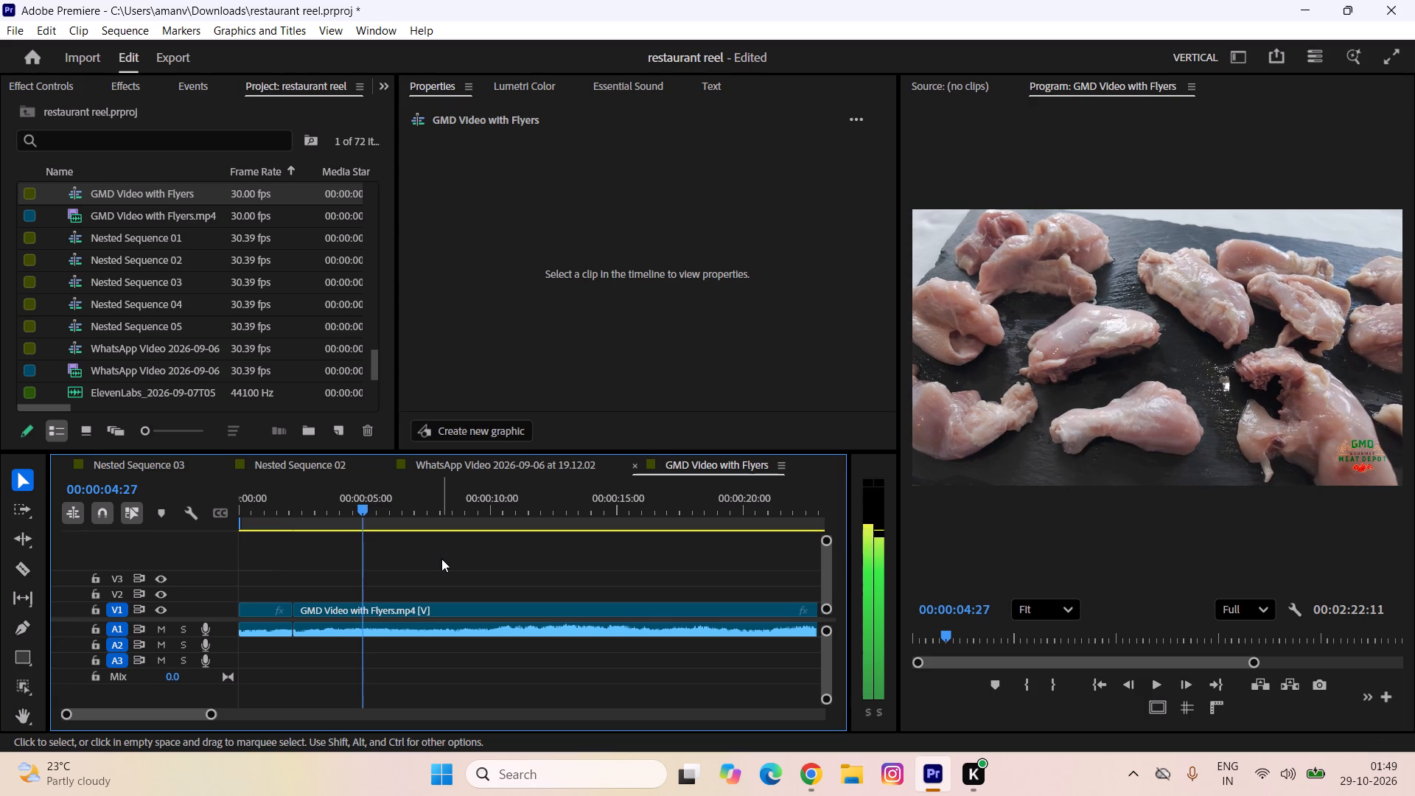
pyautogui.press('Right')
pyautogui.press('Right')
pyautogui.press('Right')
pyautogui.press('Right')
pyautogui.press('Right')
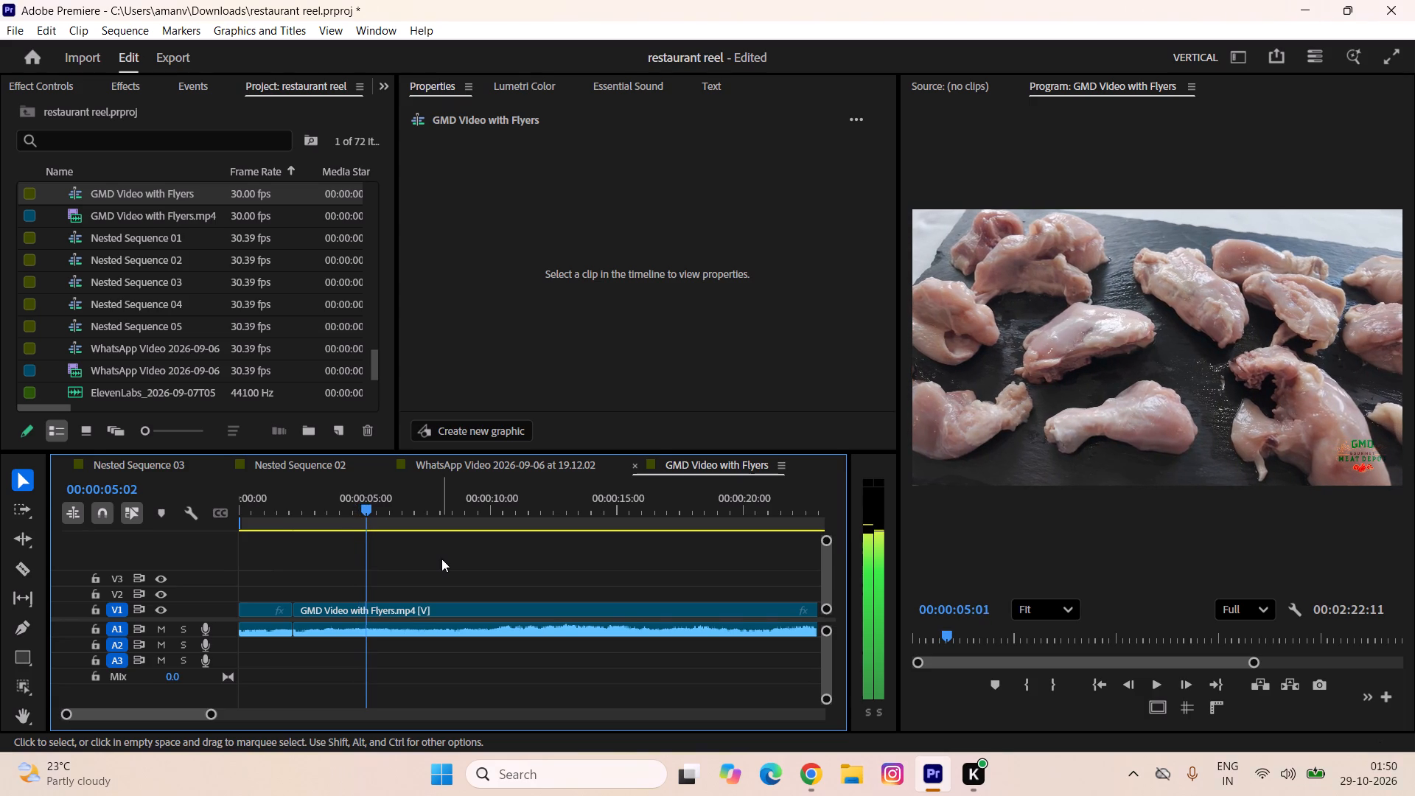
pyautogui.press('Right')
pyautogui.press('Right')
pyautogui.press('Right')
pyautogui.press('Right')
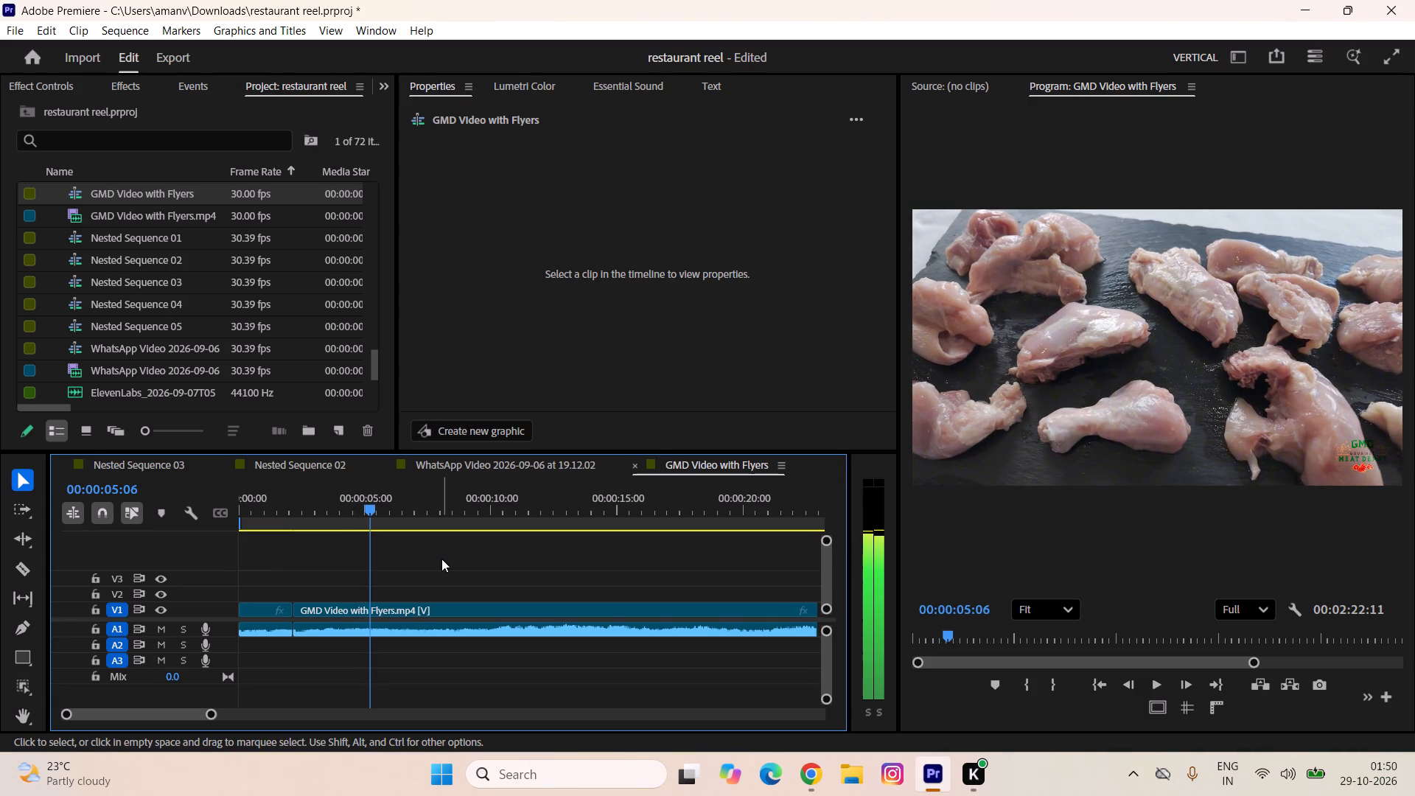
pyautogui.press('Right')
pyautogui.press('Right')
pyautogui.press('Right')
pyautogui.press('Right')
pyautogui.press('Right')
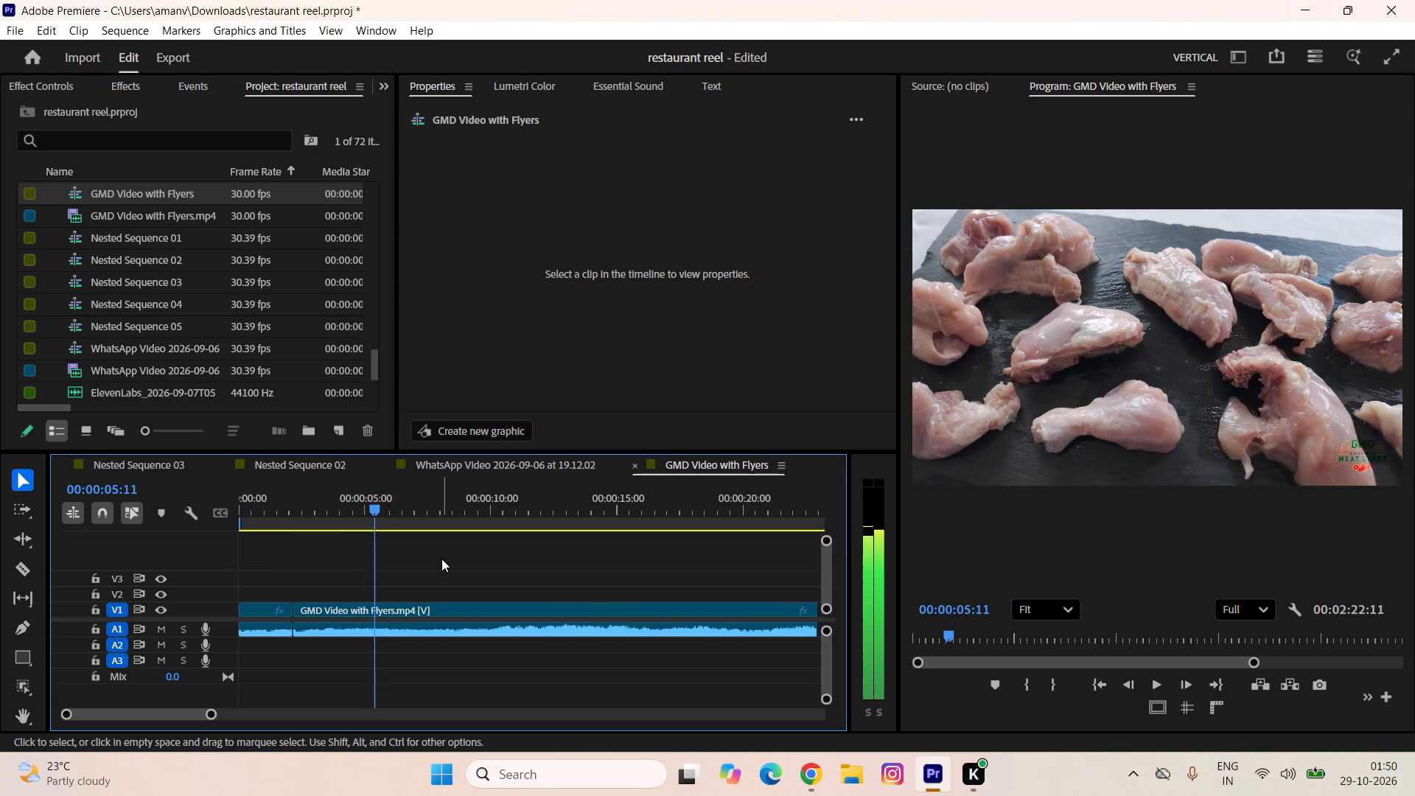
pyautogui.press('Right')
pyautogui.press('Right')
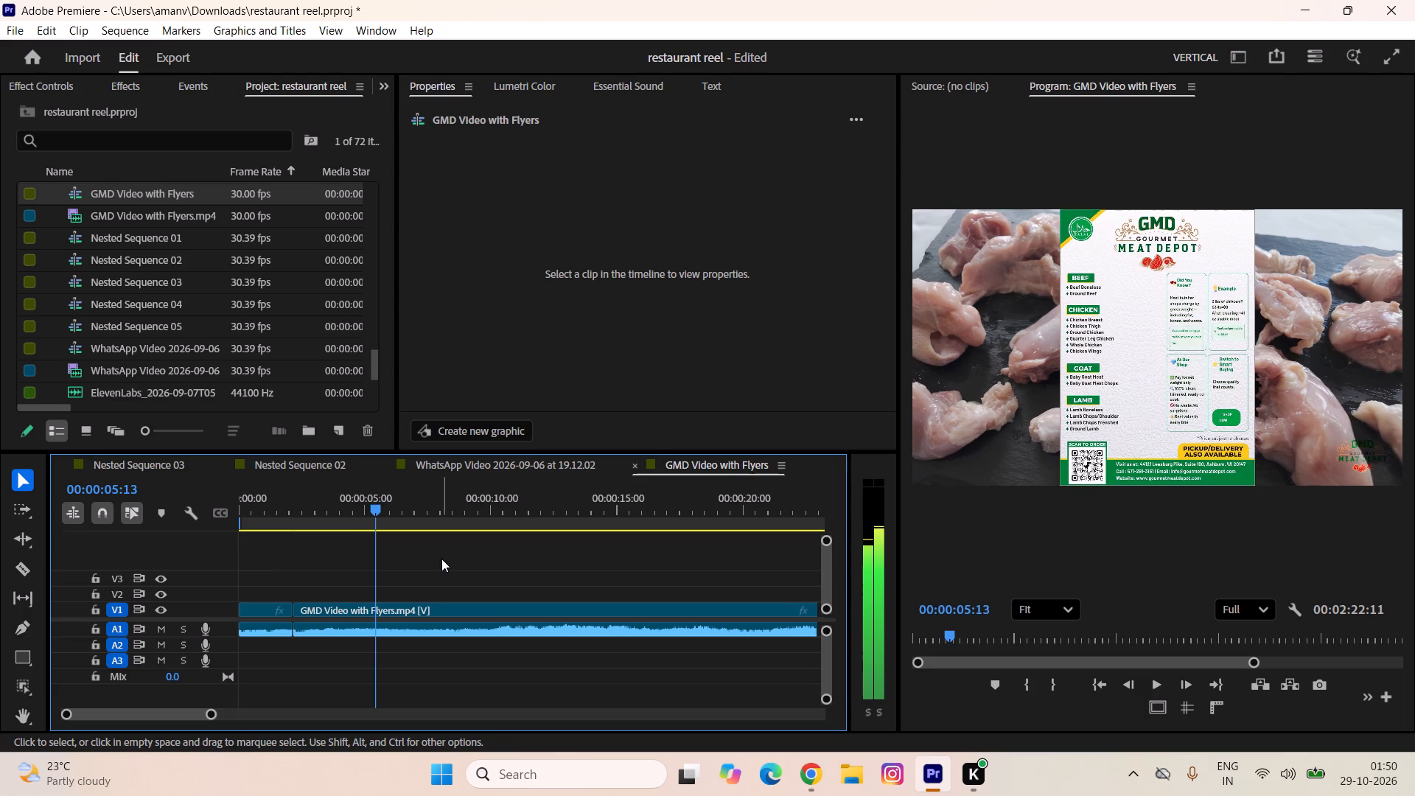
pyautogui.press('Left')
pyautogui.press('Right')
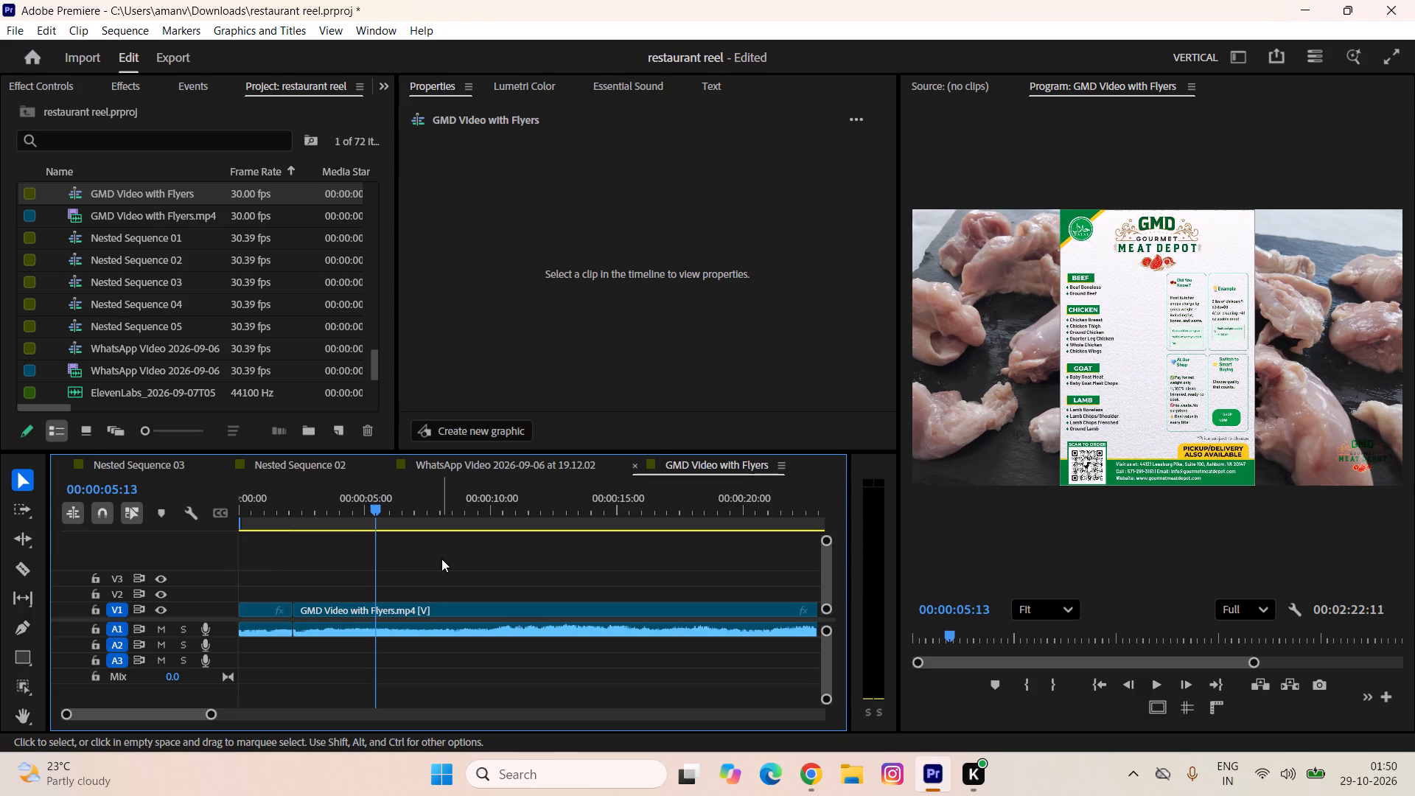
pyautogui.press('z')
# Ripple-trim the flyer section off the start of the third V1 clip, up to 00:00:06:23 where the packaged chicken shot begins.
pyautogui.press('Right')
pyautogui.press('Right')
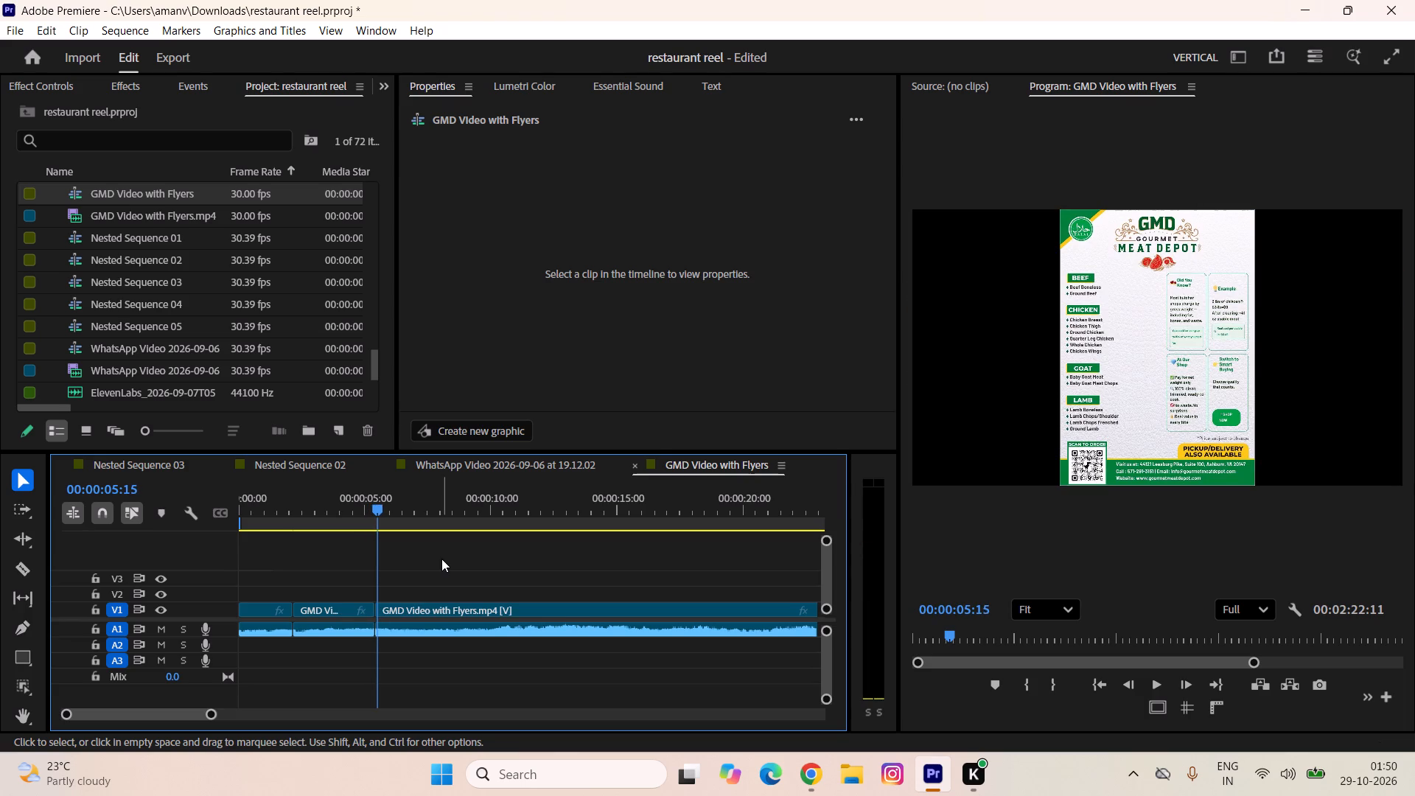
pyautogui.press('Right')
pyautogui.press('Right')
pyautogui.press('Right')
pyautogui.press('Right')
pyautogui.press('Right')
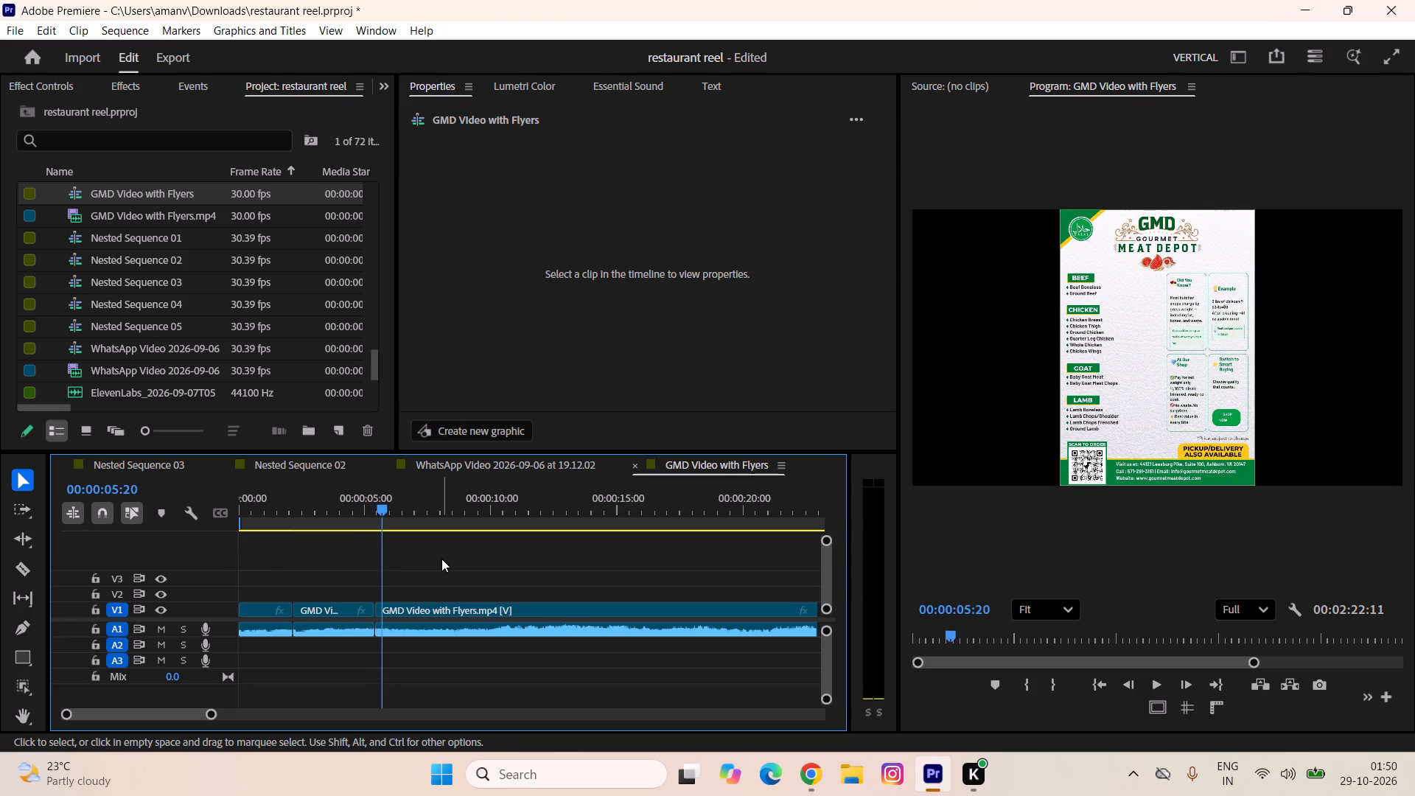
pyautogui.press('Right')
pyautogui.press('Right')
pyautogui.press('Right')
pyautogui.press('Right')
pyautogui.press('Right')
pyautogui.press('Right')
pyautogui.press('Right')
pyautogui.press('Right')
pyautogui.press('Right')
pyautogui.press('Right')
pyautogui.press('Right')
pyautogui.press('Right')
pyautogui.press('Right')
pyautogui.press('Right')
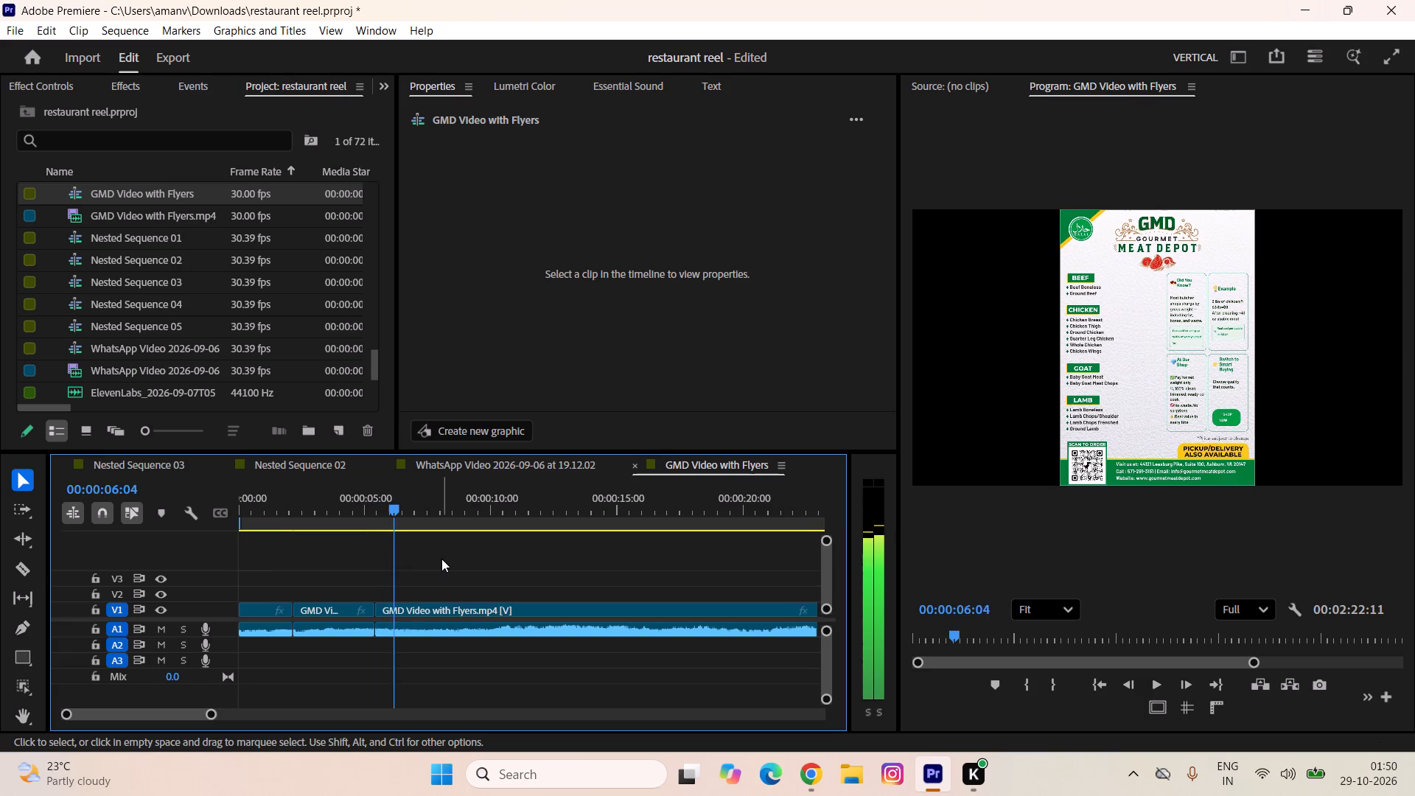
pyautogui.press('Right')
pyautogui.press('Right')
pyautogui.press('Right')
pyautogui.press('Right')
pyautogui.press('Right')
pyautogui.press('Right')
pyautogui.press('Right')
pyautogui.press('Right')
pyautogui.press('Right')
pyautogui.press('Right')
pyautogui.press('Right')
pyautogui.press('Right')
pyautogui.press('Right')
pyautogui.press('Right')
pyautogui.press('Right')
pyautogui.press('Right')
pyautogui.press('Right')
pyautogui.press('Right')
pyautogui.press('Right')
pyautogui.press('Right')
pyautogui.press('Right')
pyautogui.press('Right')
pyautogui.press('Right')
pyautogui.press('Right')
pyautogui.press('Right')
pyautogui.press('Right')
pyautogui.press('Right')
pyautogui.press('Right')
pyautogui.press('Right')
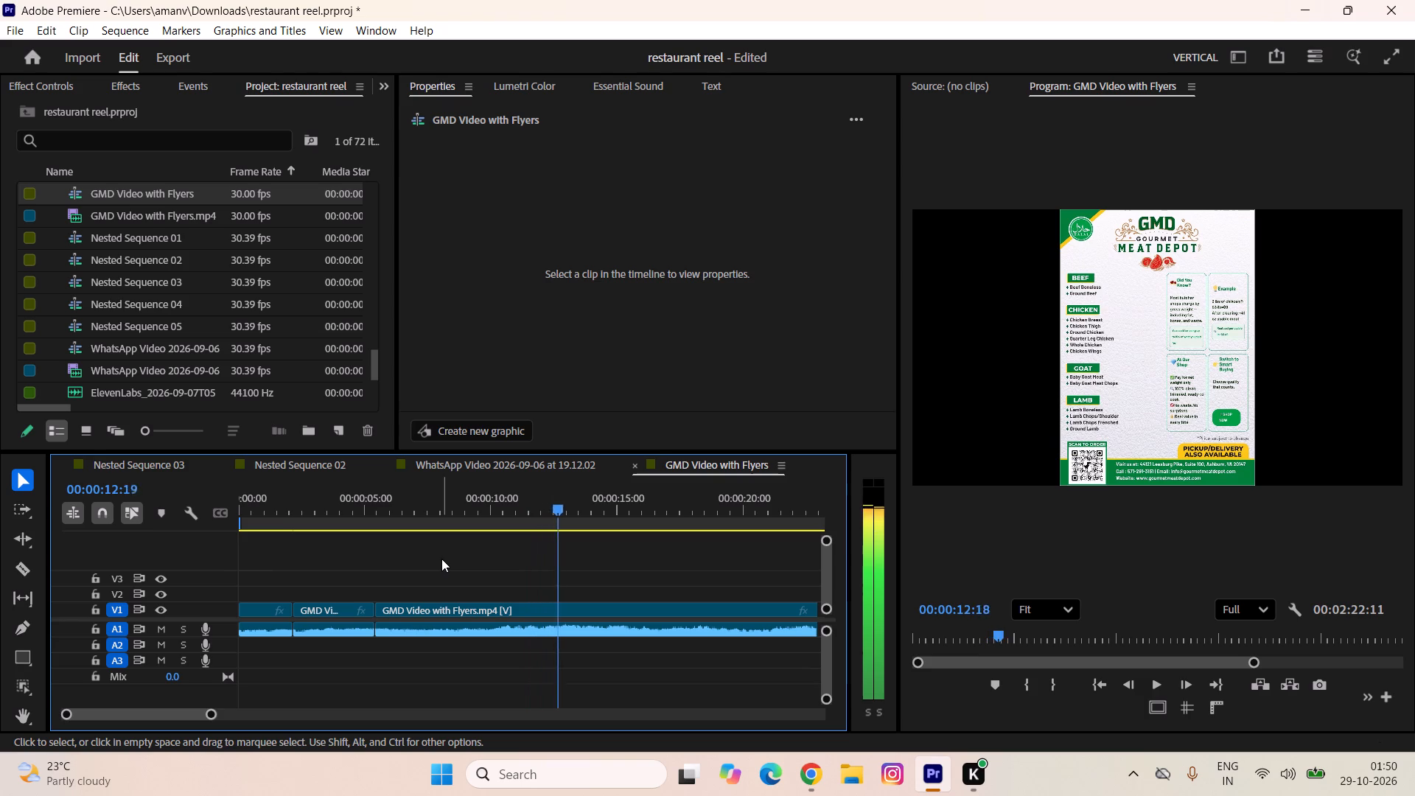
pyautogui.press('-')
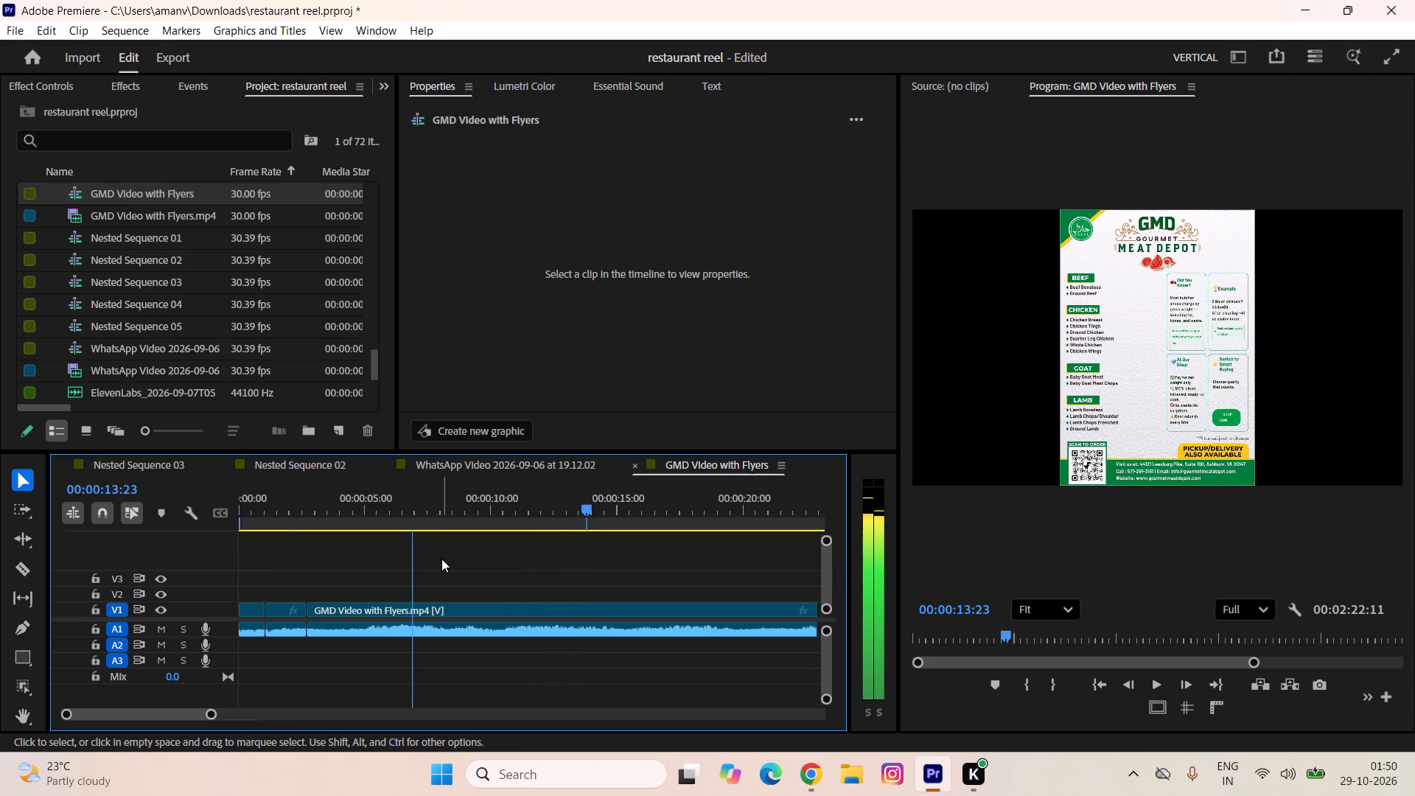
pyautogui.moveTo(412, 506); pyautogui.dragTo(415, 491)
pyautogui.click(584, 531)
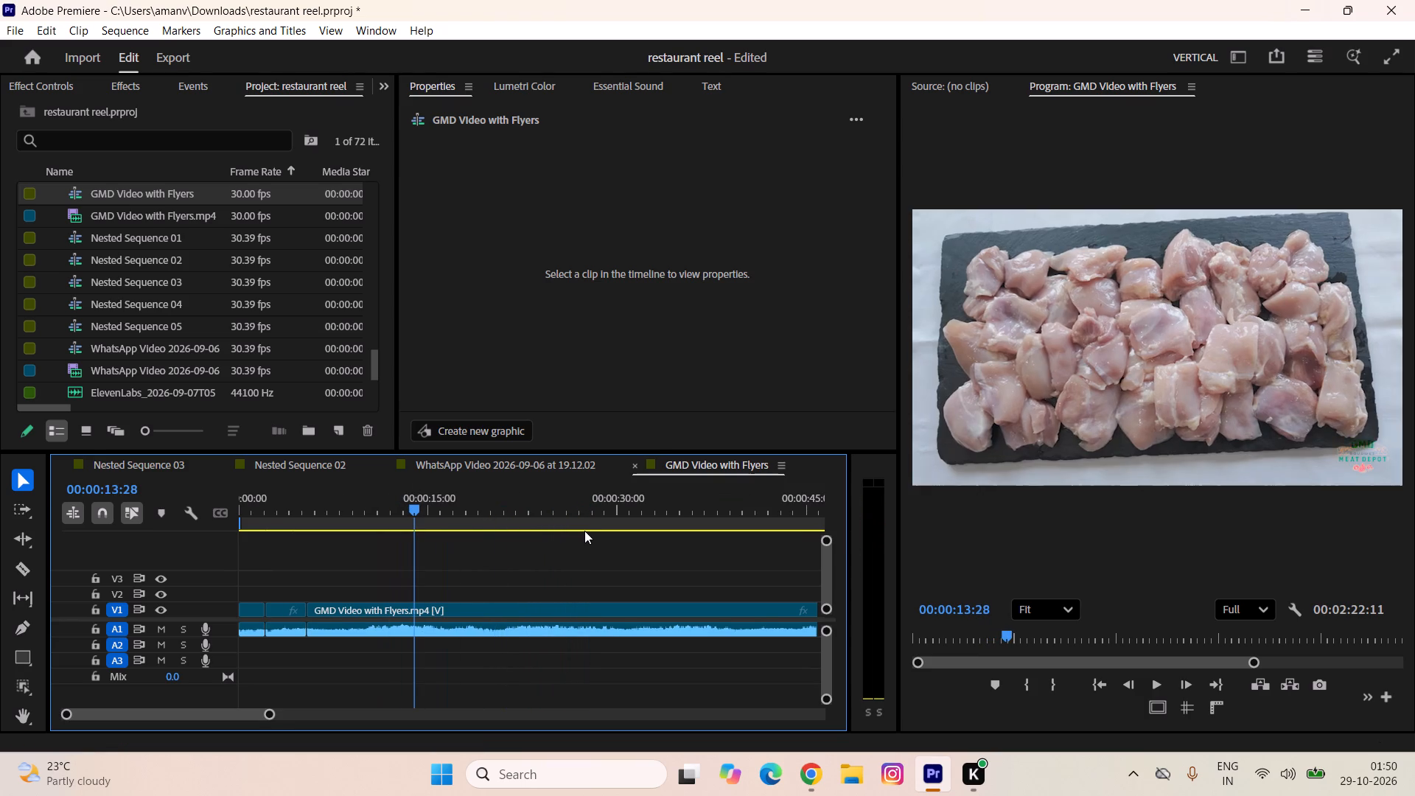
pyautogui.moveTo(416, 507); pyautogui.dragTo(394, 509)
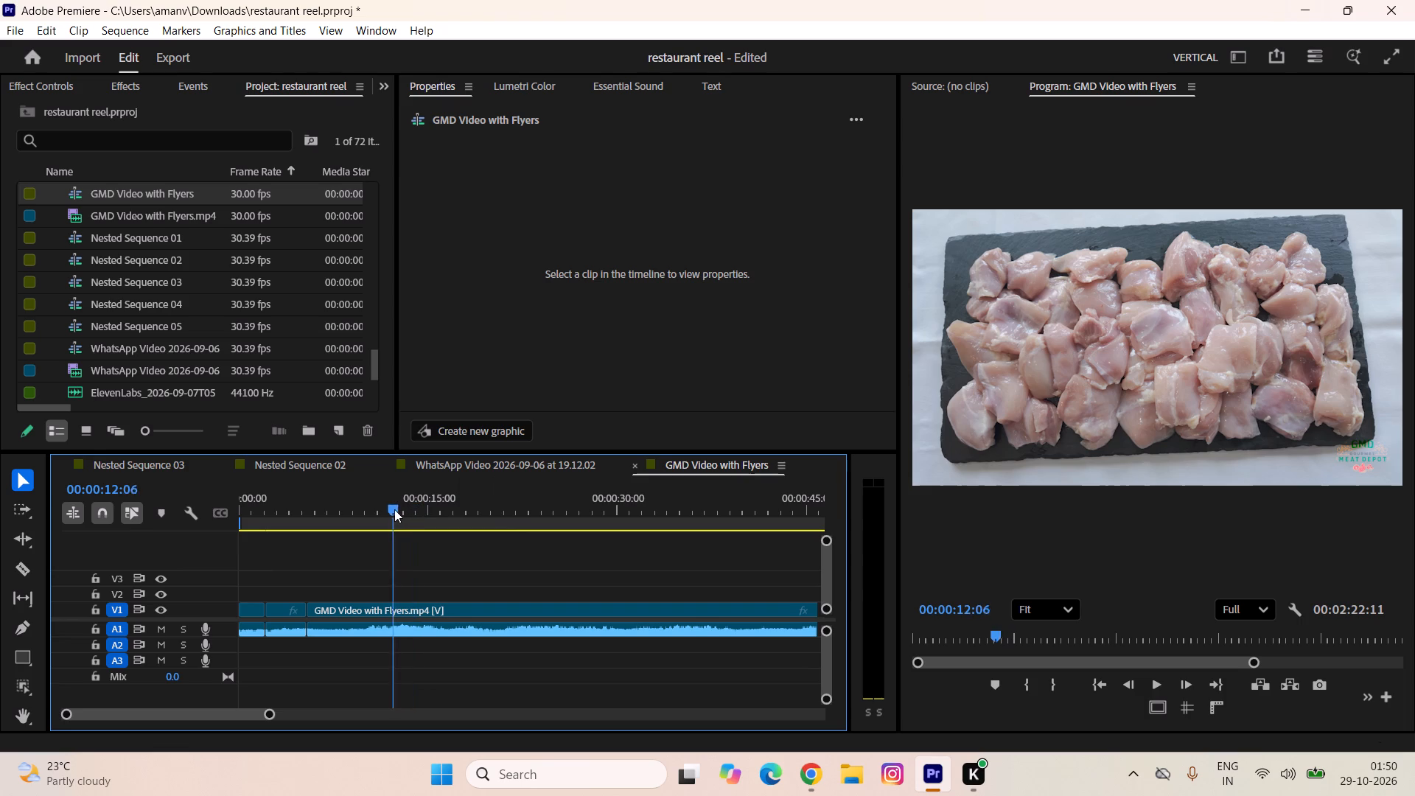
pyautogui.moveTo(394, 509); pyautogui.dragTo(383, 509)
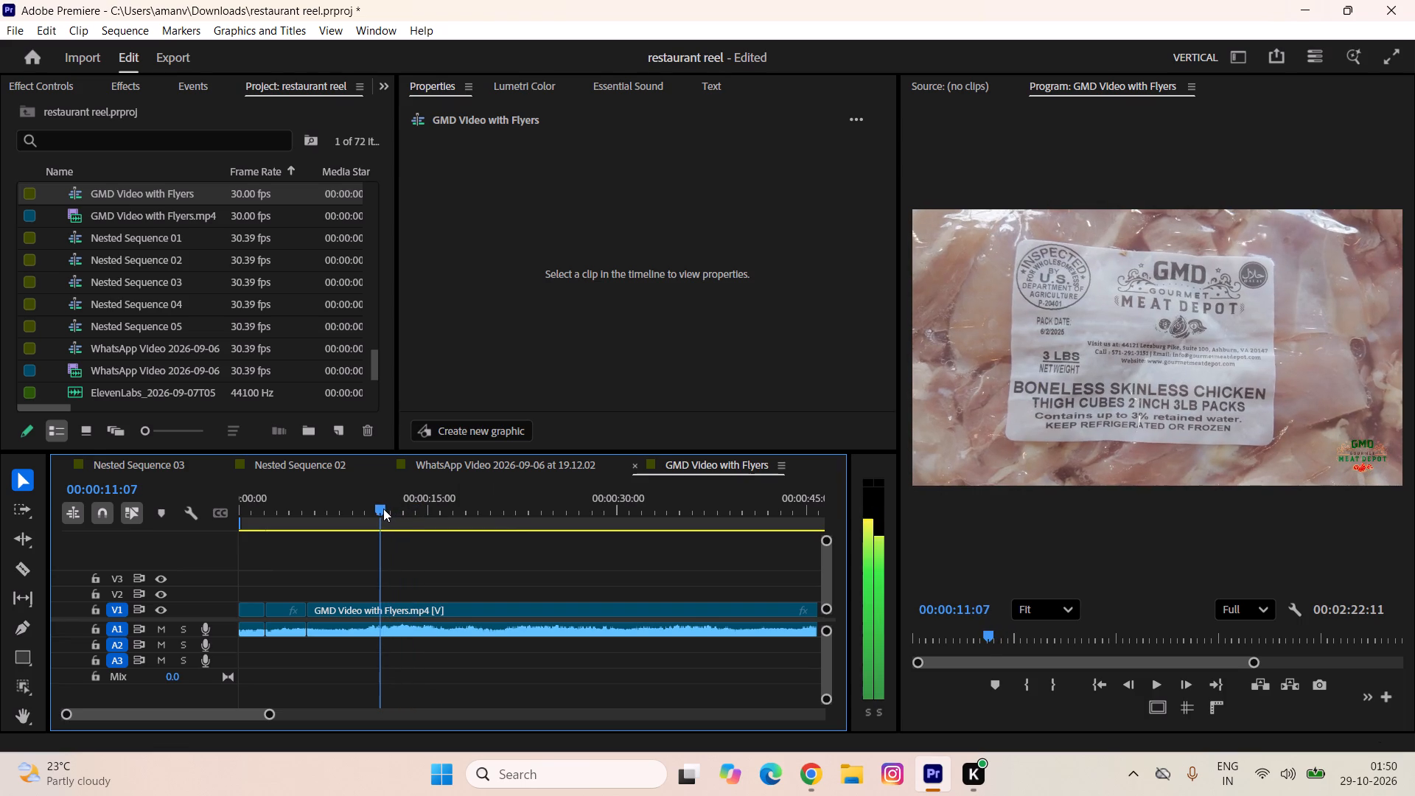
pyautogui.moveTo(383, 509); pyautogui.dragTo(373, 509)
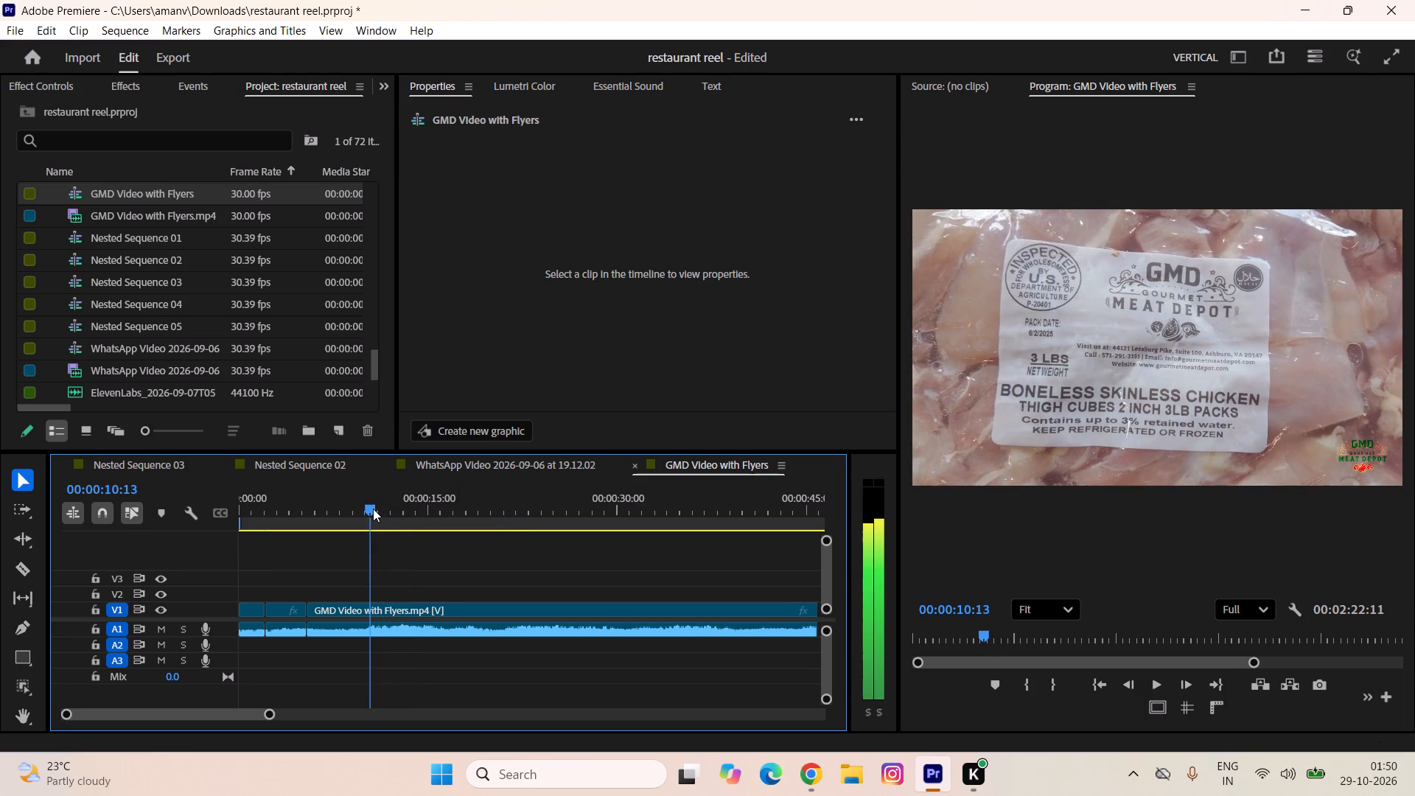
pyautogui.moveTo(373, 509); pyautogui.dragTo(367, 508)
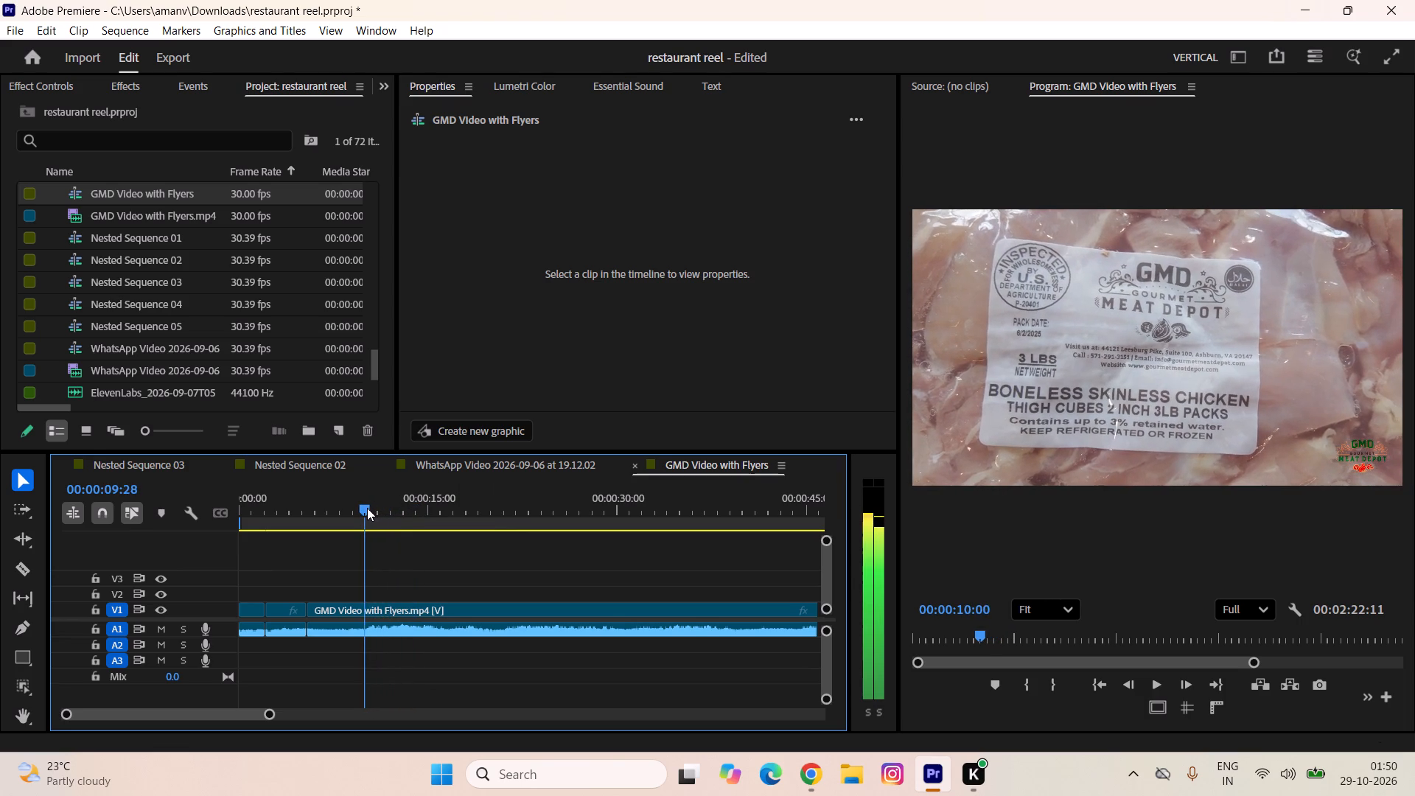
pyautogui.moveTo(367, 508); pyautogui.dragTo(356, 506)
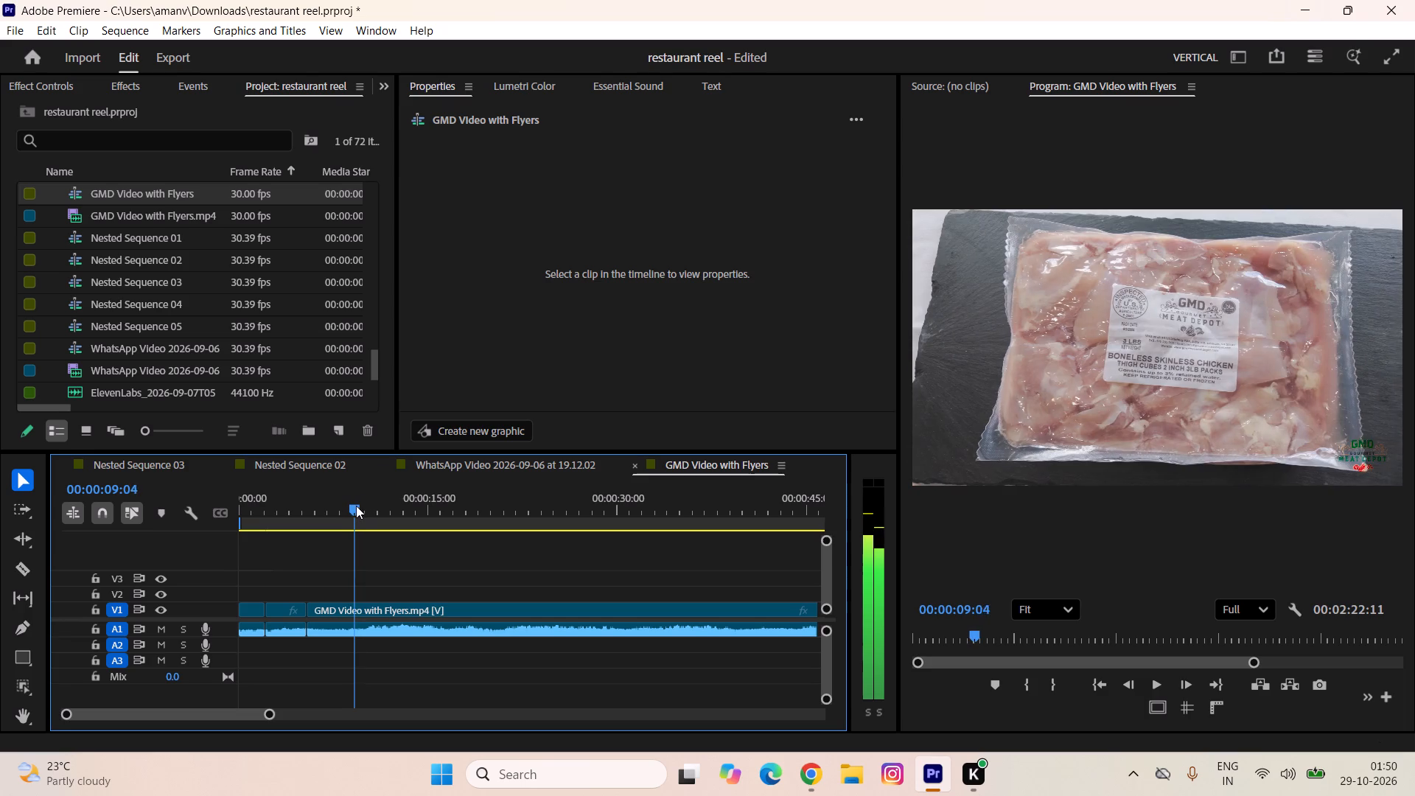
pyautogui.moveTo(356, 506); pyautogui.dragTo(352, 506)
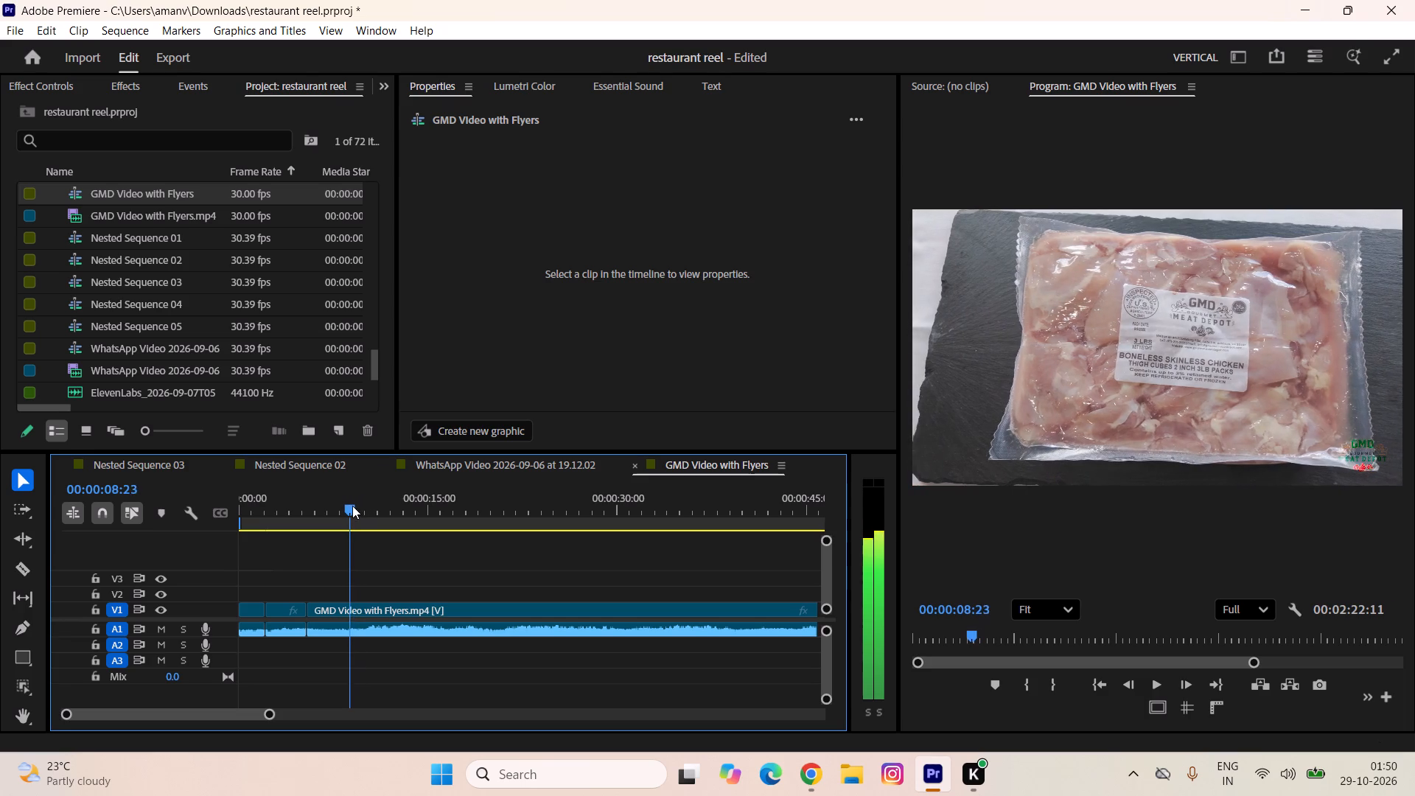
pyautogui.moveTo(352, 506); pyautogui.dragTo(339, 503)
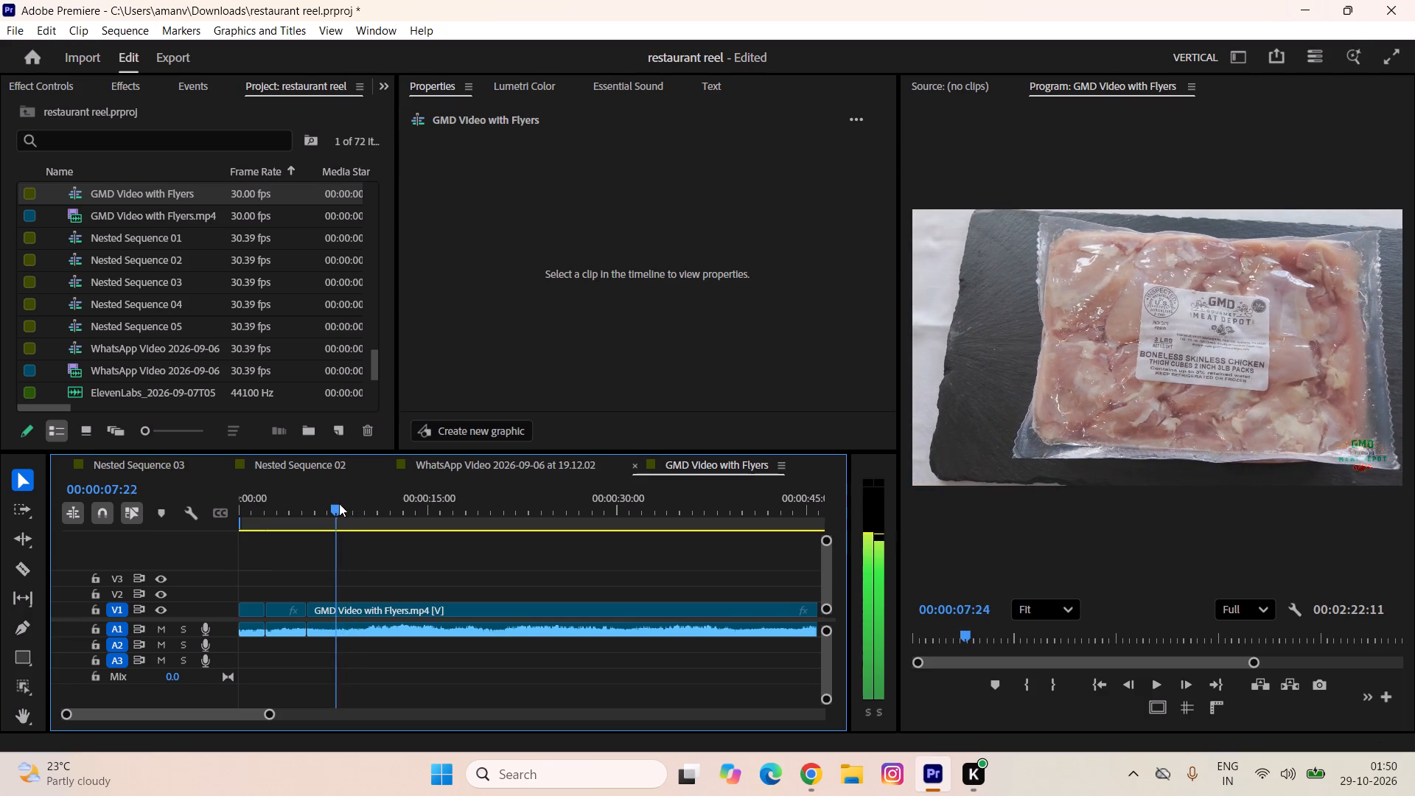
pyautogui.moveTo(339, 503); pyautogui.dragTo(328, 500)
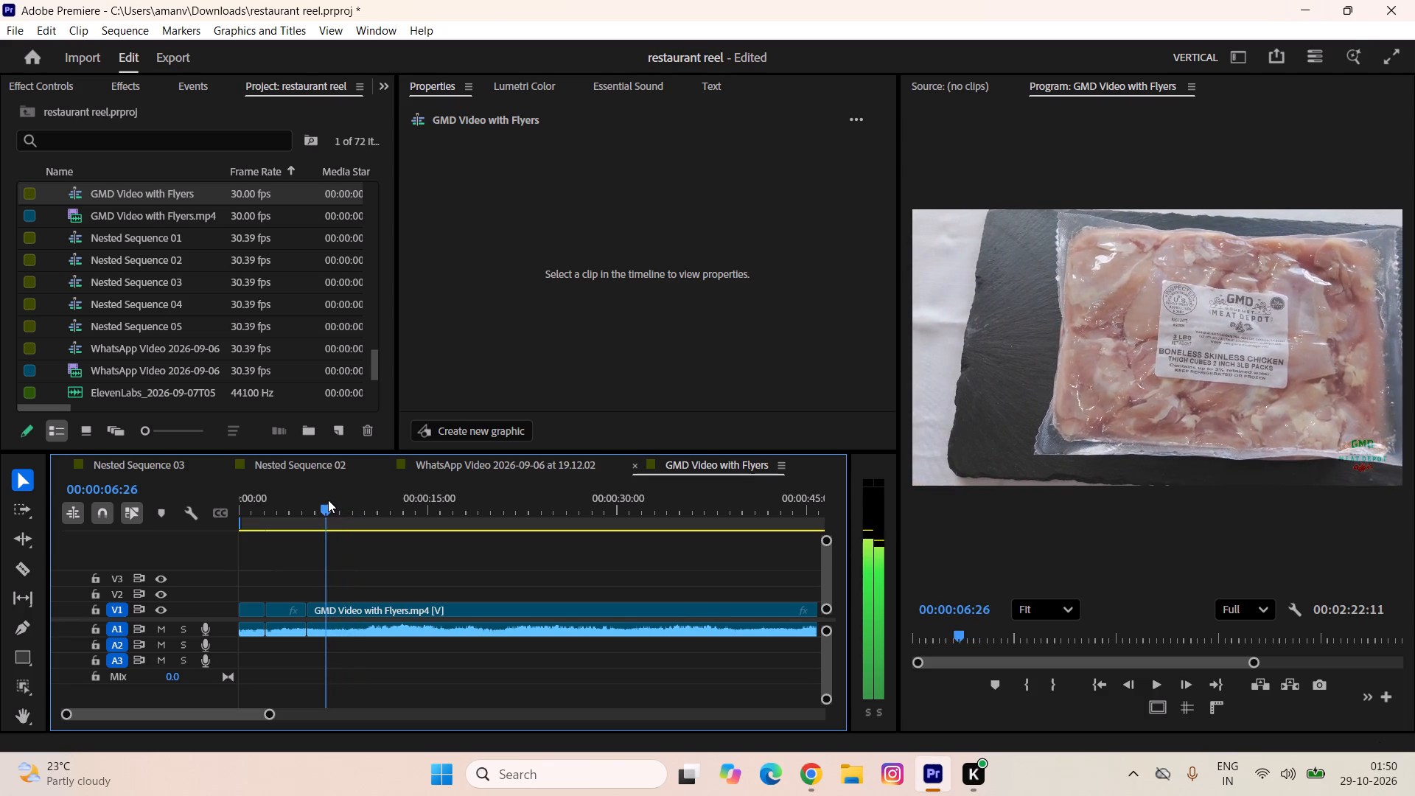
pyautogui.moveTo(328, 500); pyautogui.dragTo(326, 500)
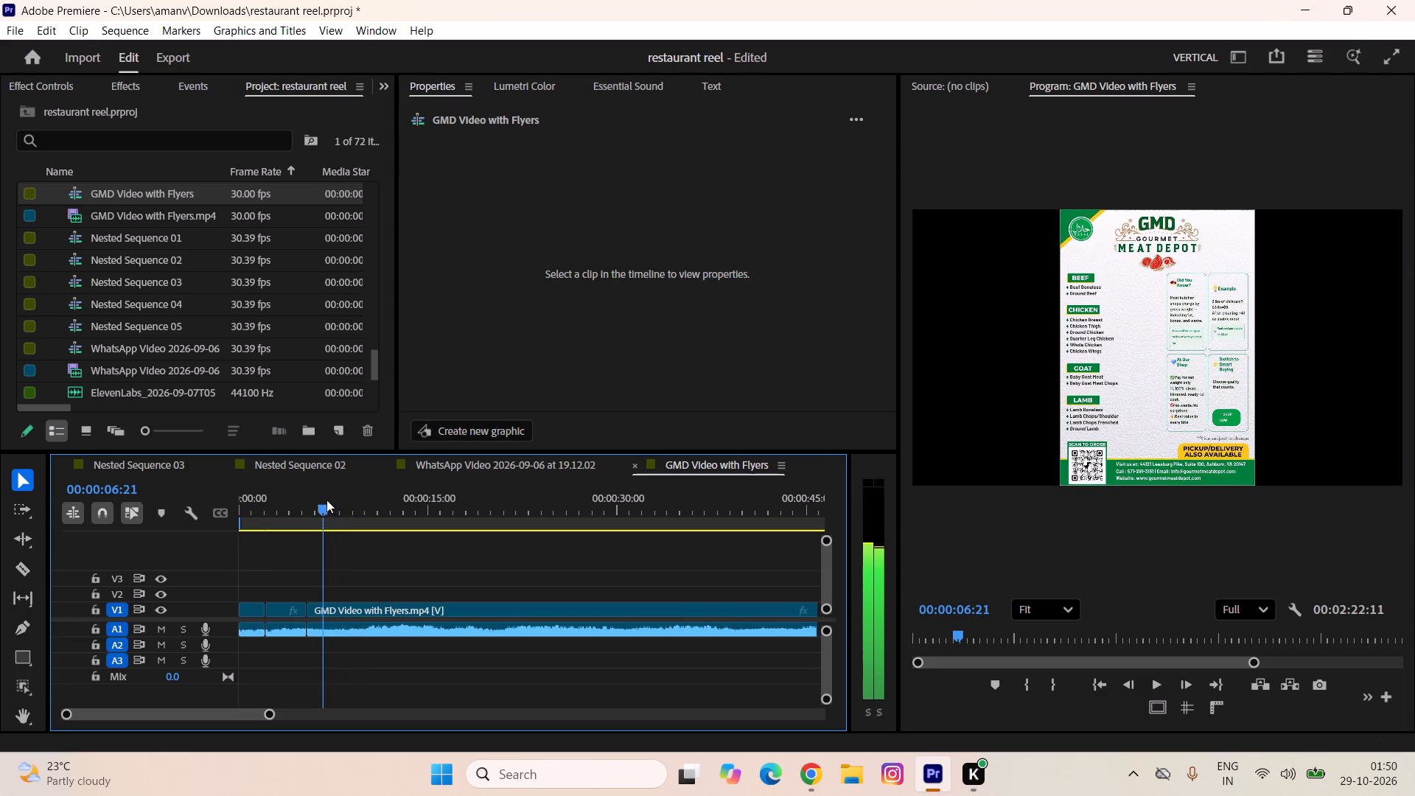
pyautogui.moveTo(326, 500); pyautogui.dragTo(324, 497)
pyautogui.press('=')
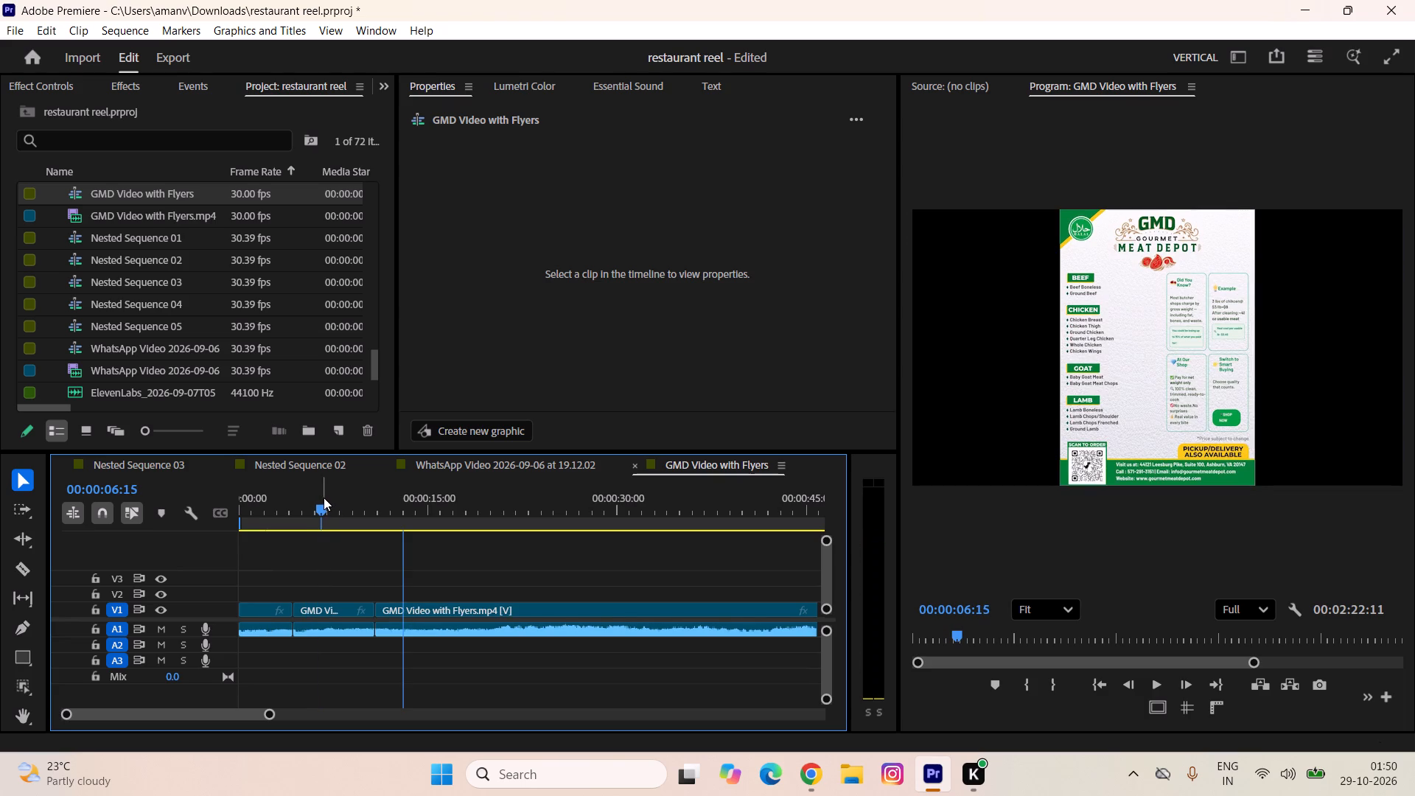
pyautogui.press('Right')
pyautogui.press('Right')
pyautogui.press('Right')
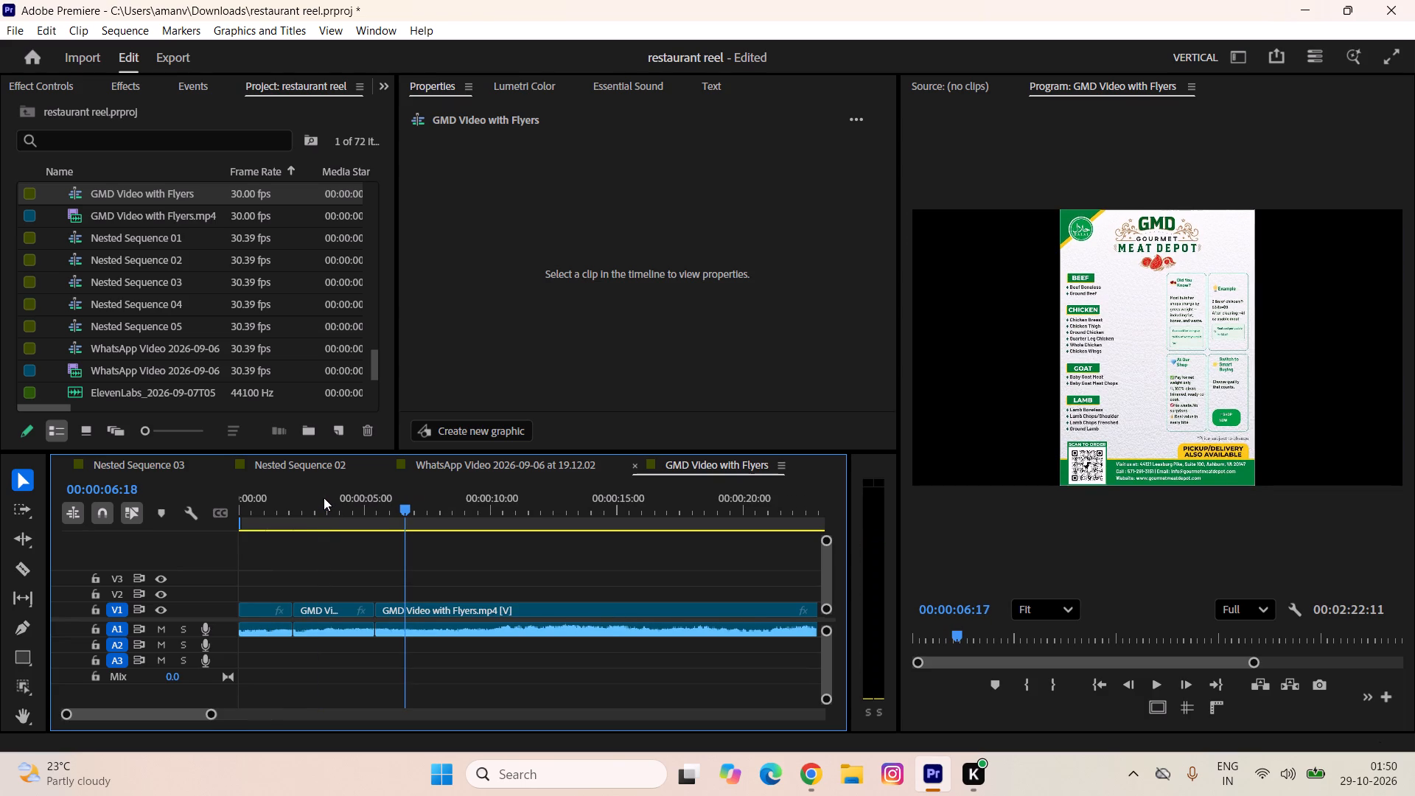
pyautogui.press('Right')
pyautogui.press('Right')
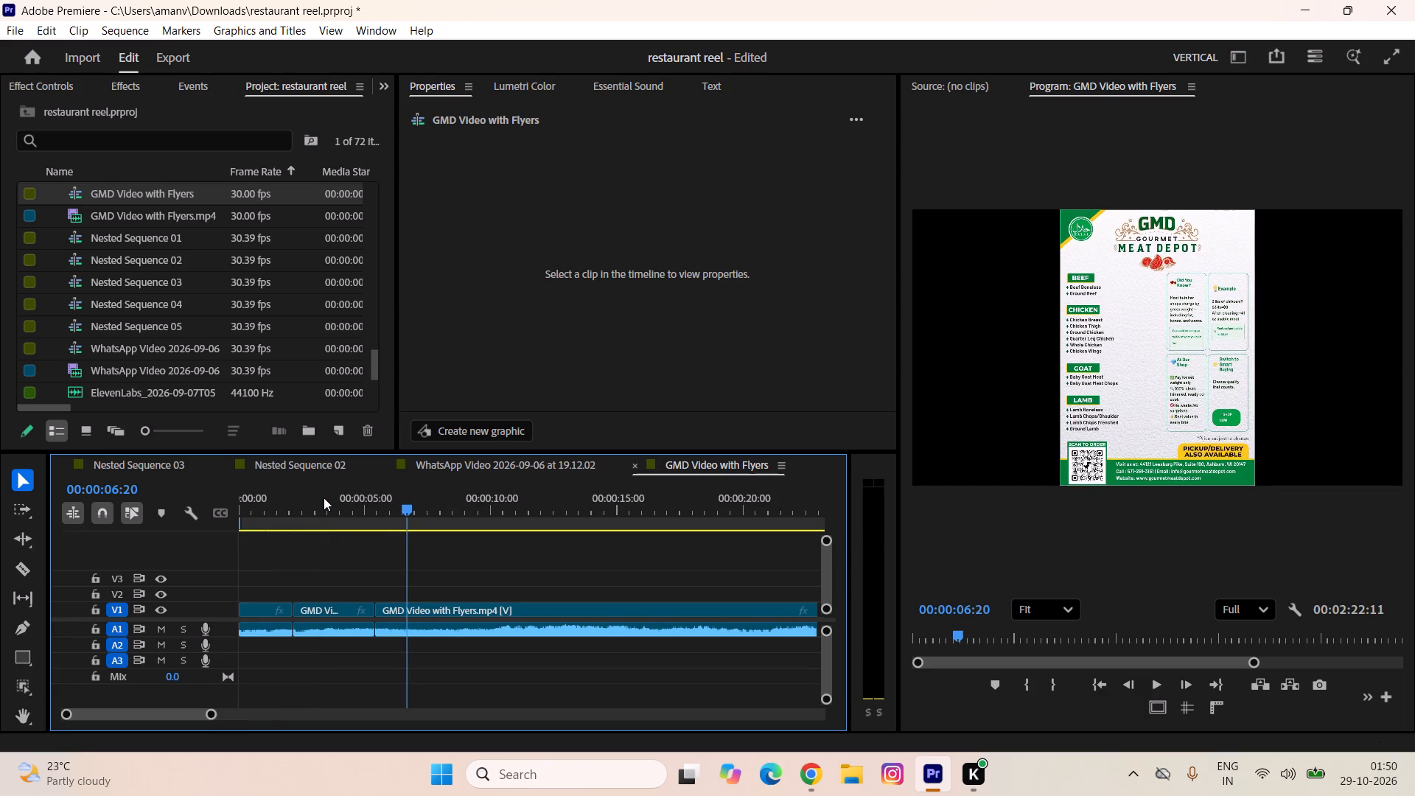
pyautogui.press('Right')
pyautogui.press('Right')
pyautogui.press('Right')
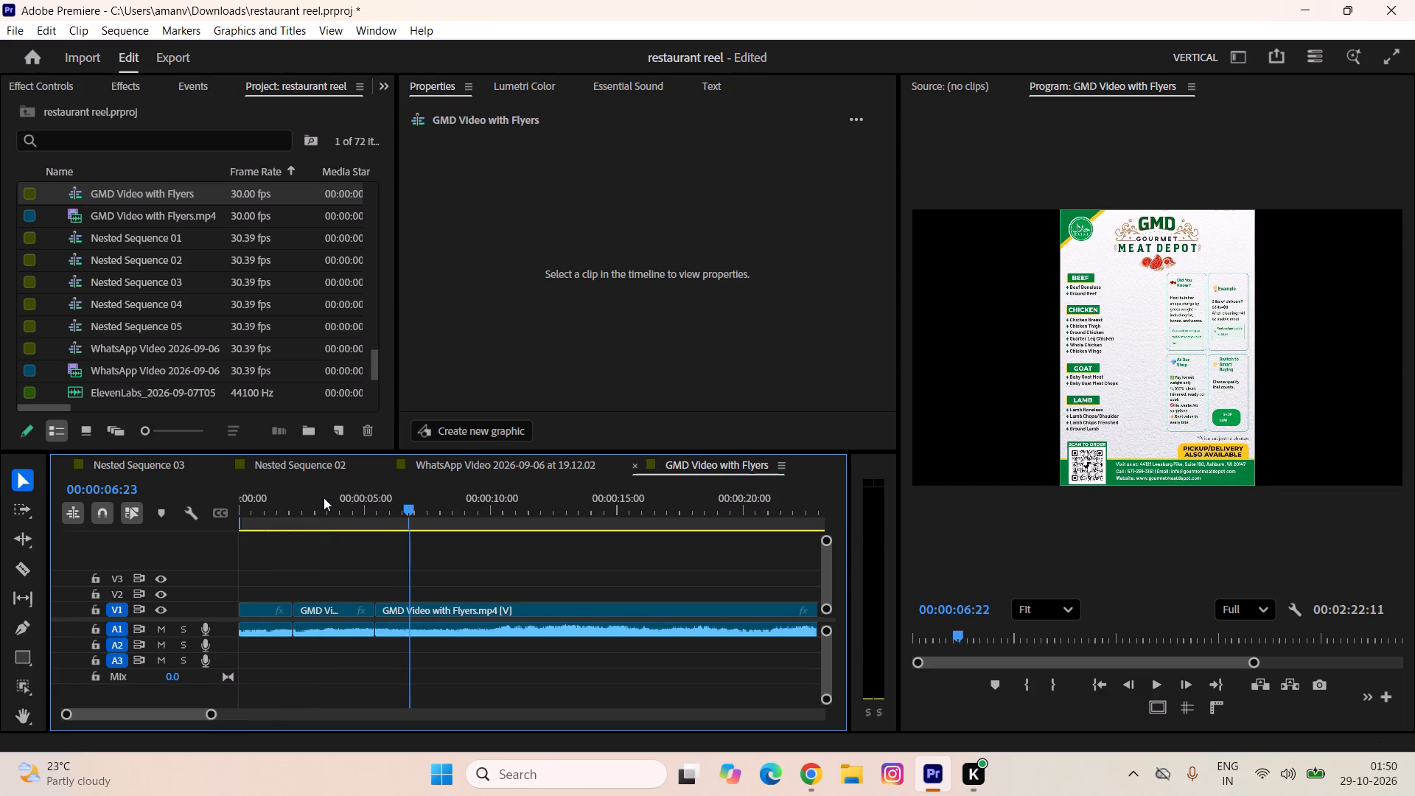
pyautogui.press('Left')
pyautogui.press('Right')
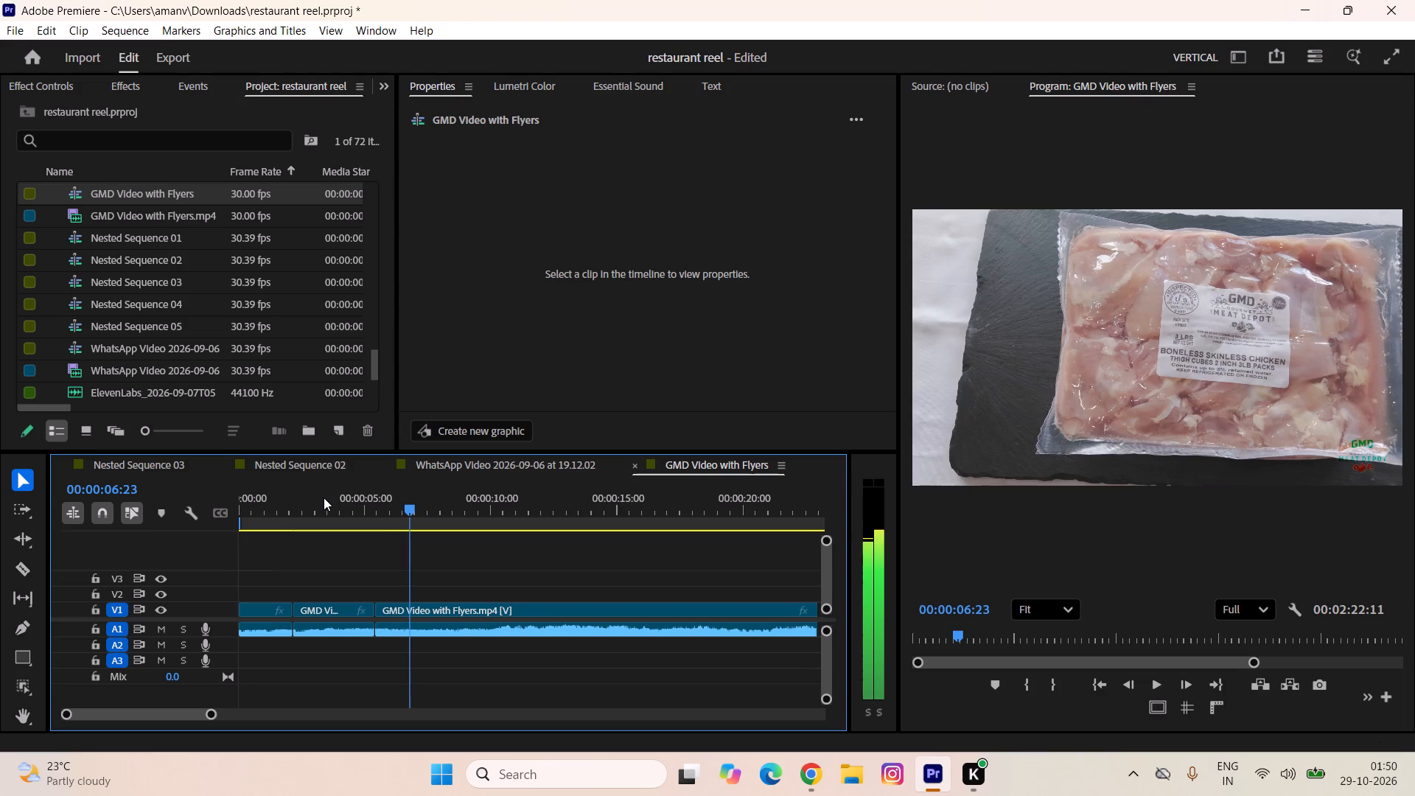
pyautogui.press('q')
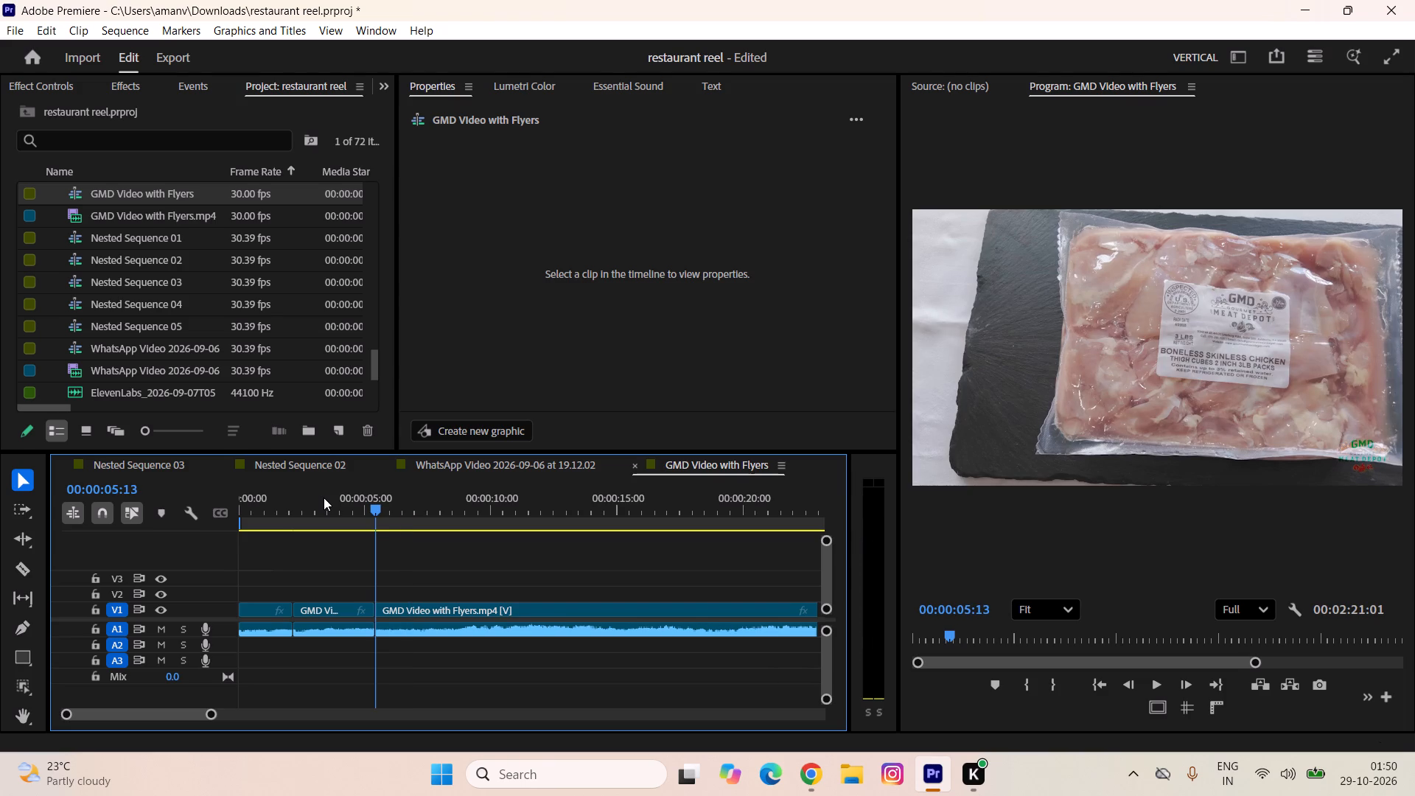
# Play the sequence from the trimmed cut at 00:00:05:13 to review the packaged chicken and chicken cubes shots.
pyautogui.press('space')
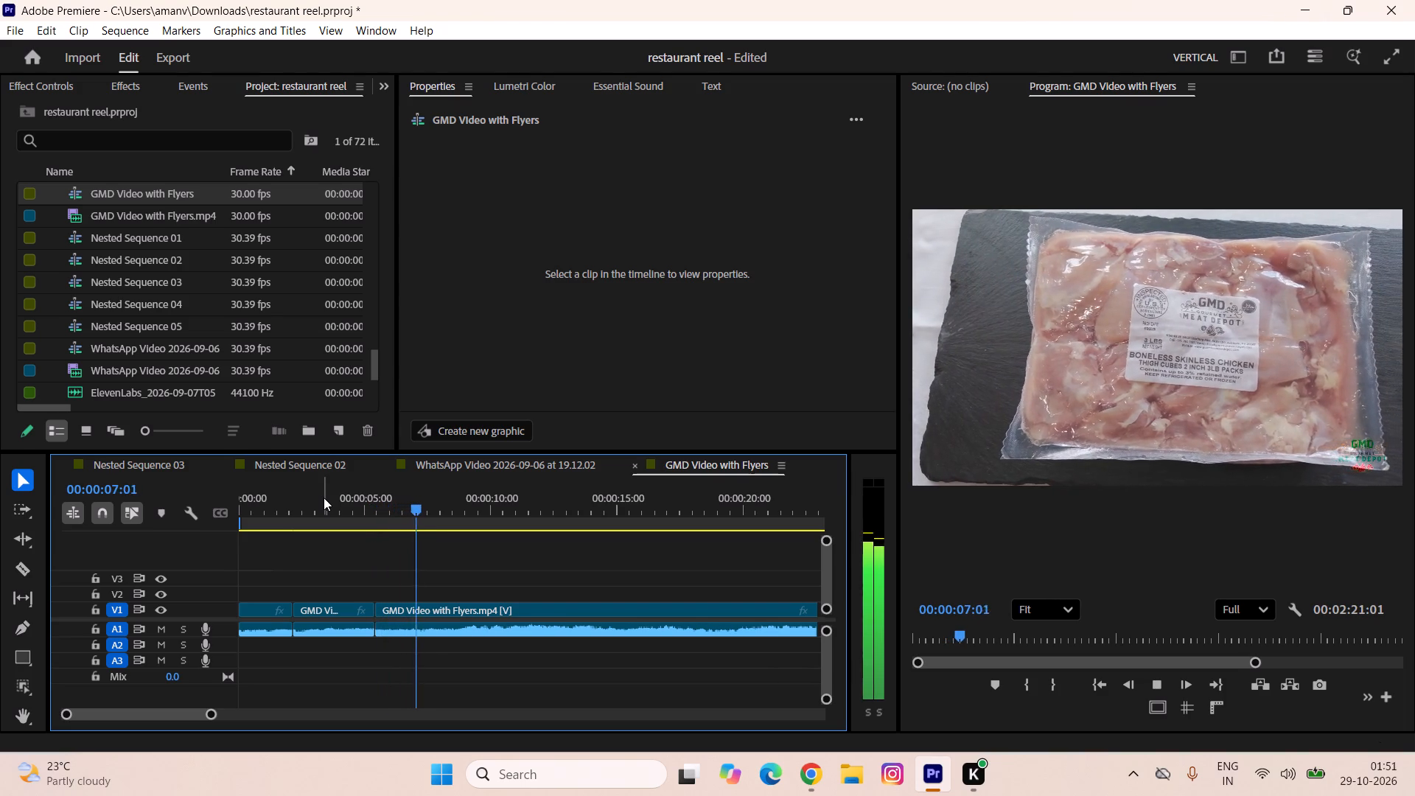
pyautogui.press('space')
pyautogui.press('space')
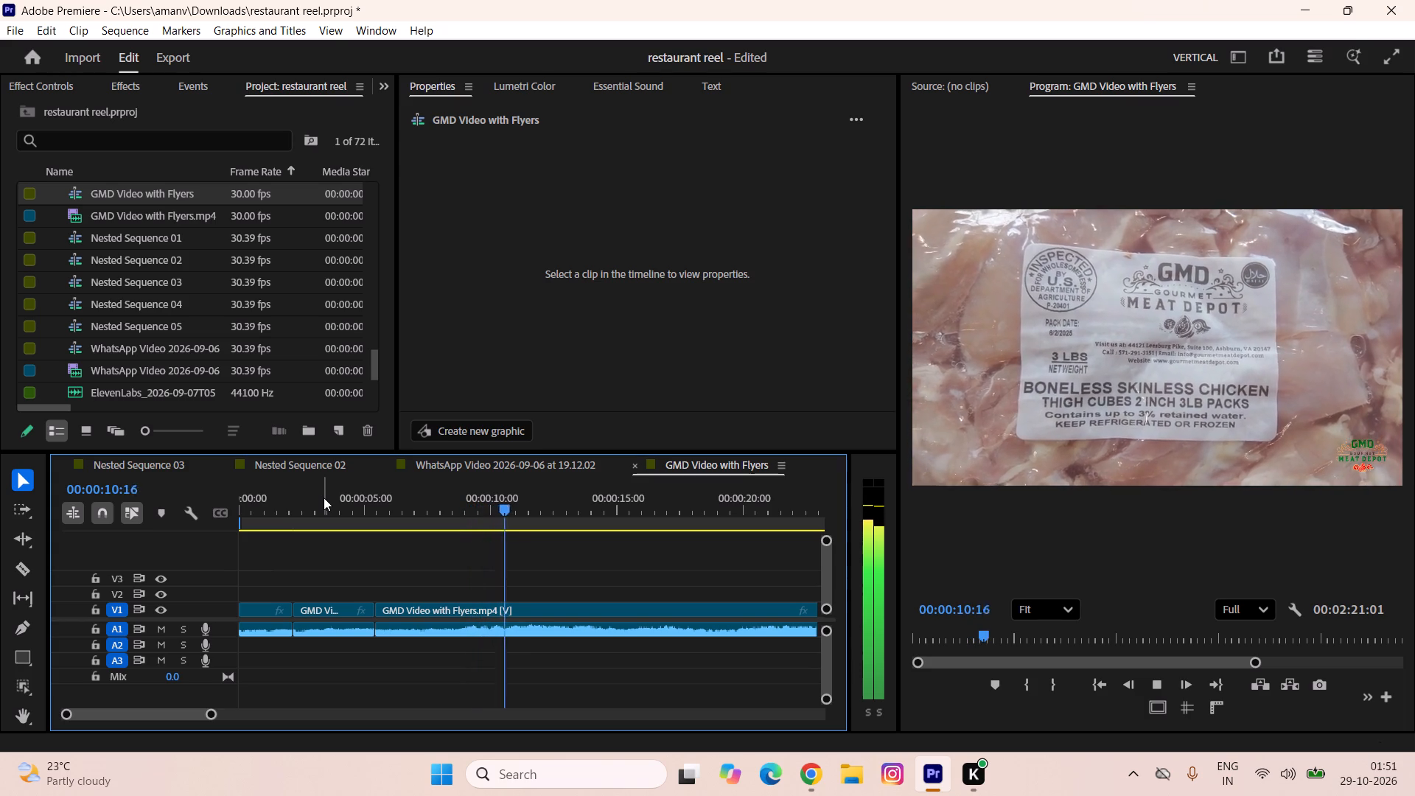
pyautogui.press('space')
pyautogui.press('space')
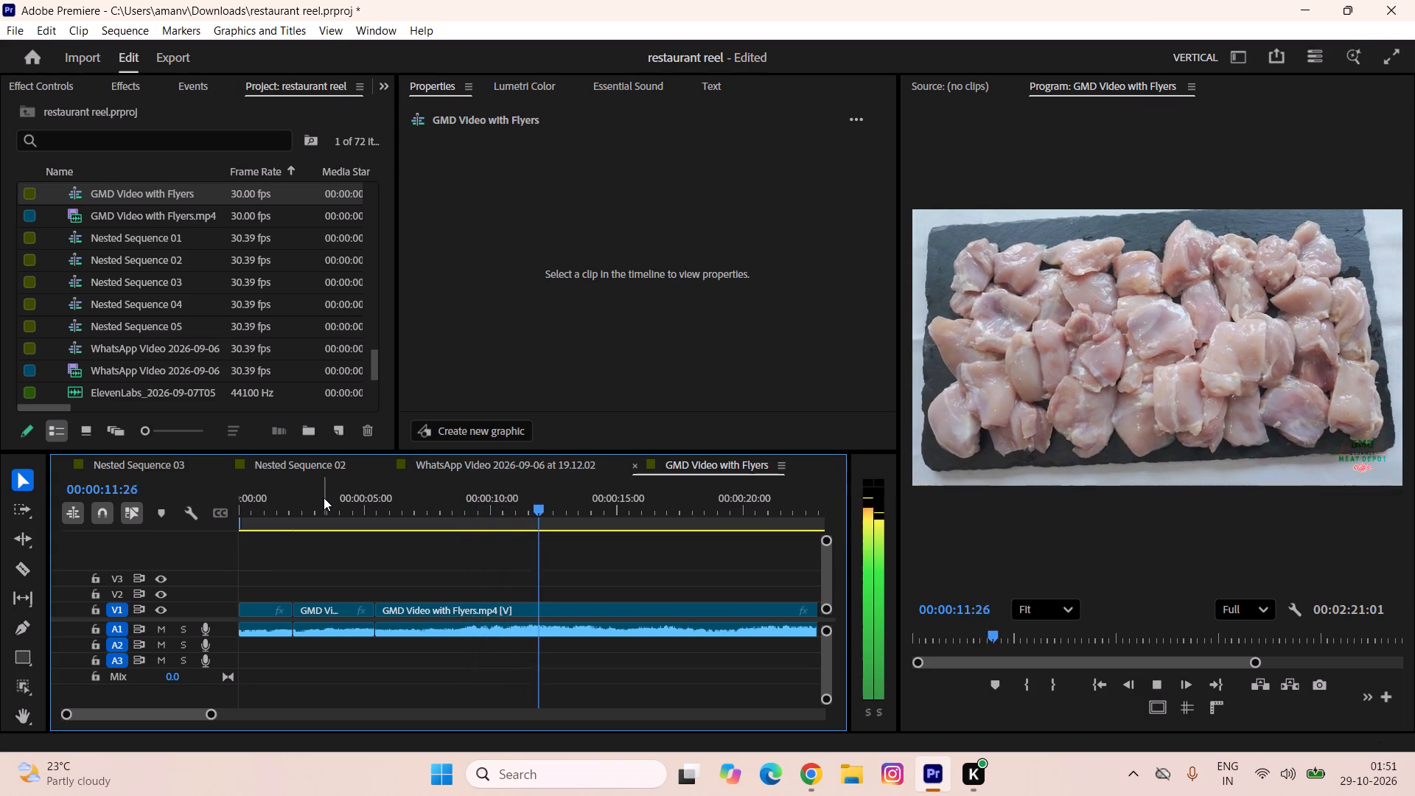
pyautogui.press('space')
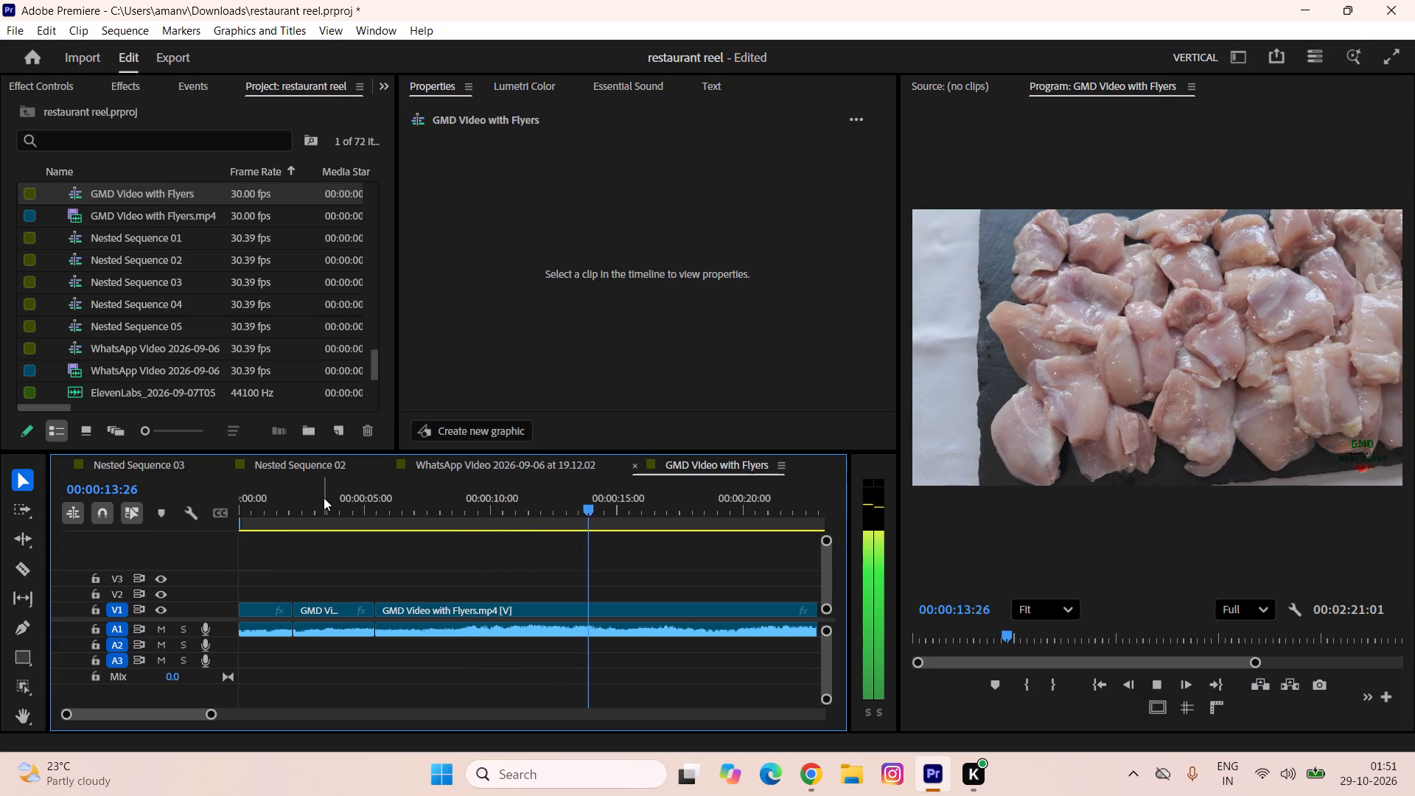
# Open Scene Edit Detection for the long remaining GMD Video with Flyers.mp4 clip on V1 and its linked audio.
pyautogui.write('---')
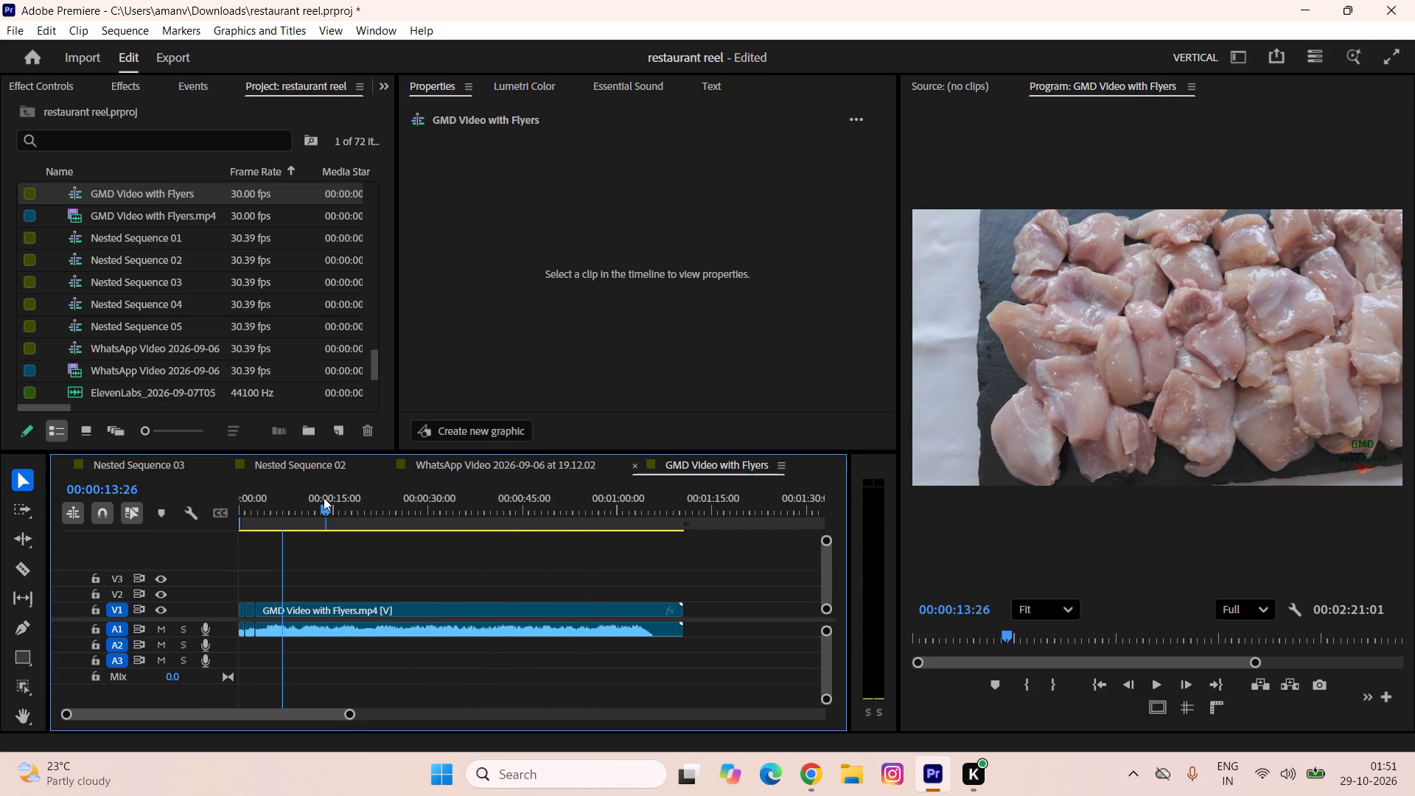
pyautogui.moveTo(474, 584); pyautogui.dragTo(508, 636)
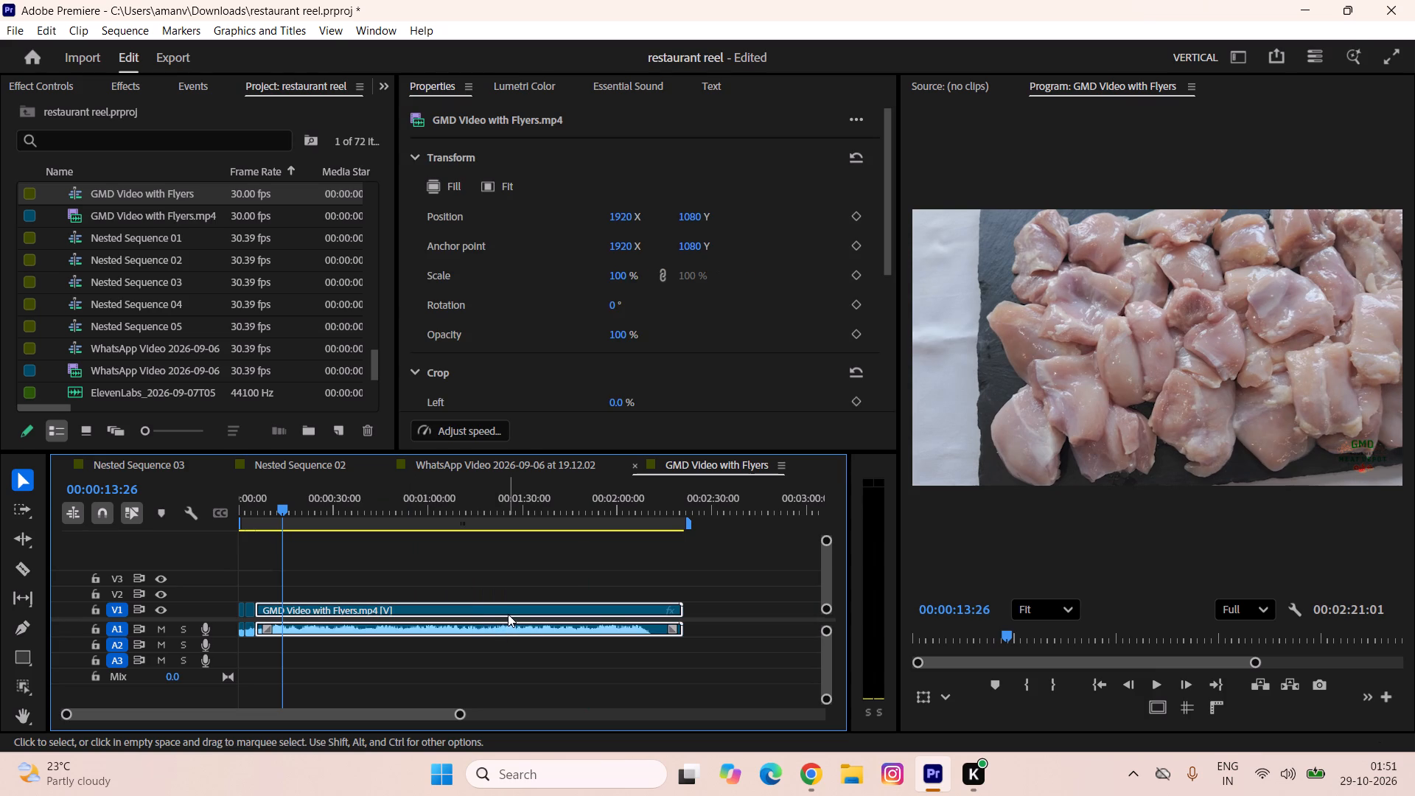
pyautogui.click(508, 614)
pyautogui.rightClick(508, 614)
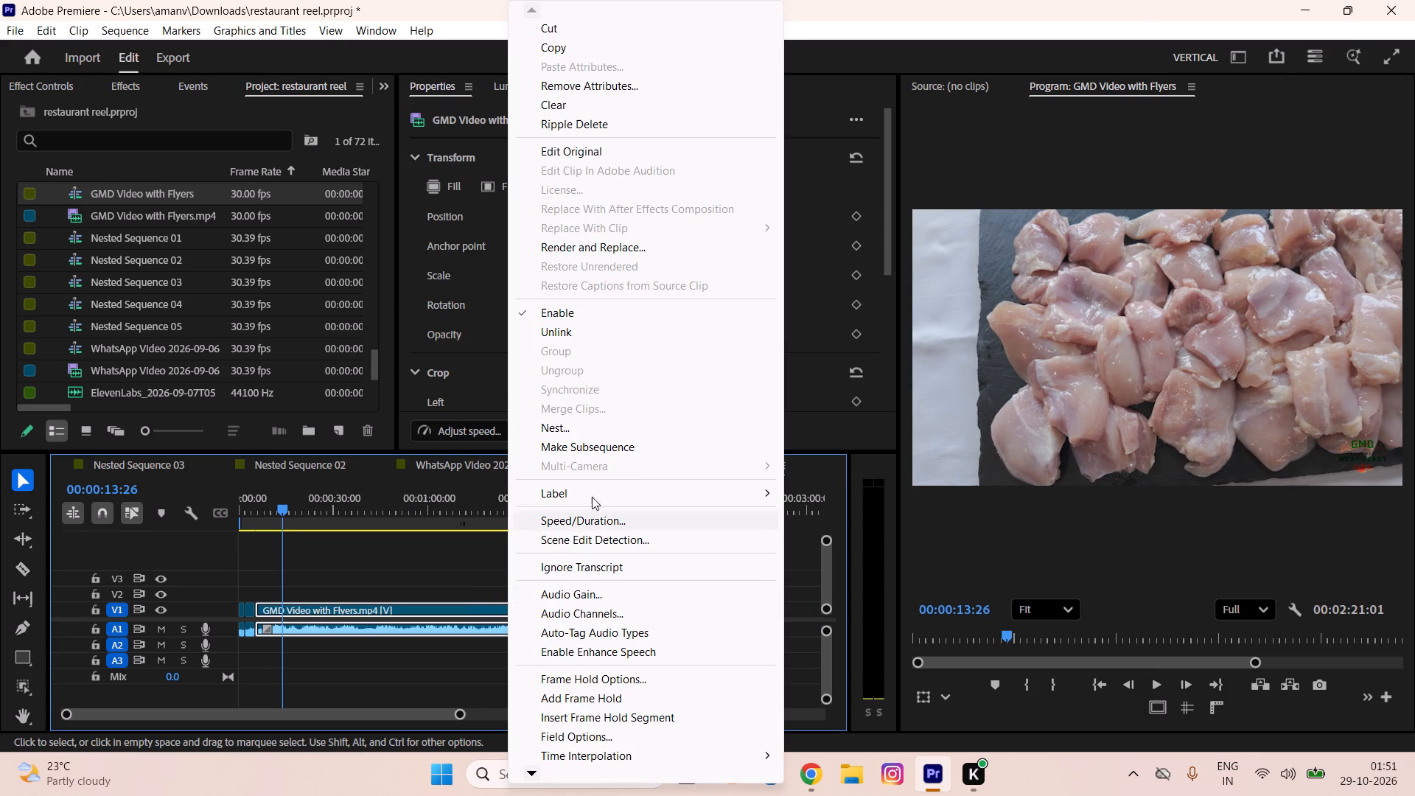
pyautogui.click(610, 540)
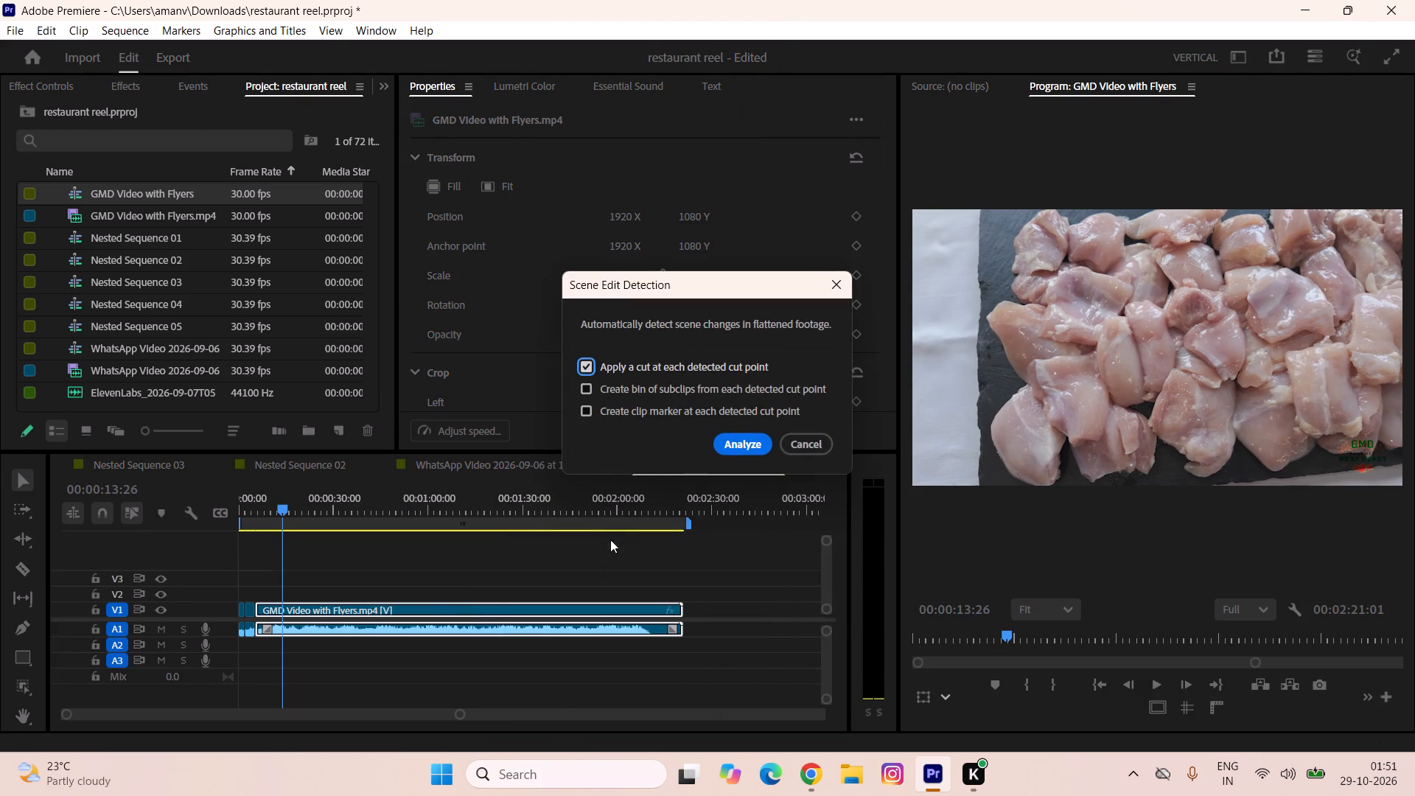
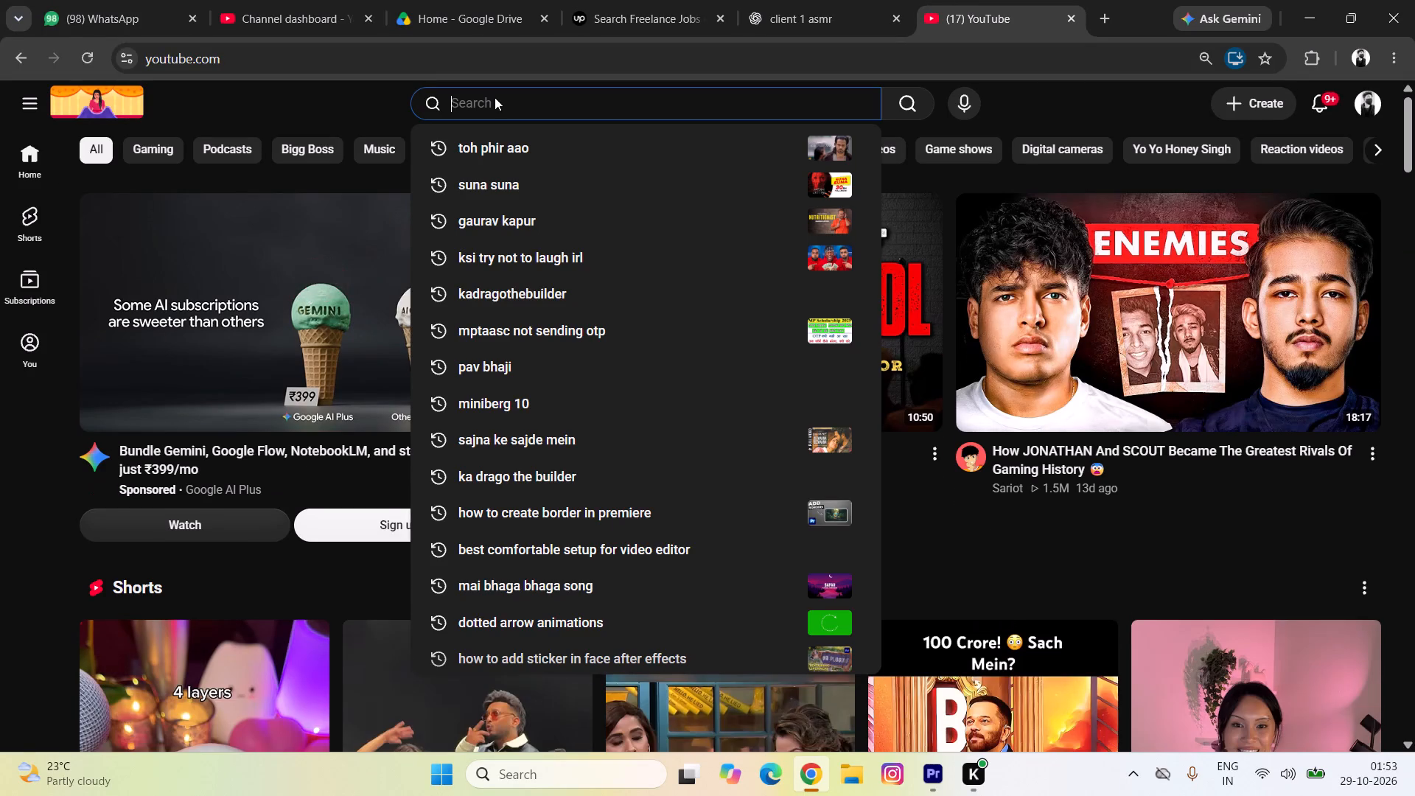
# Search YouTube for "meat and chicken promo".
pyautogui.write('meet and')
pyautogui.press('space')
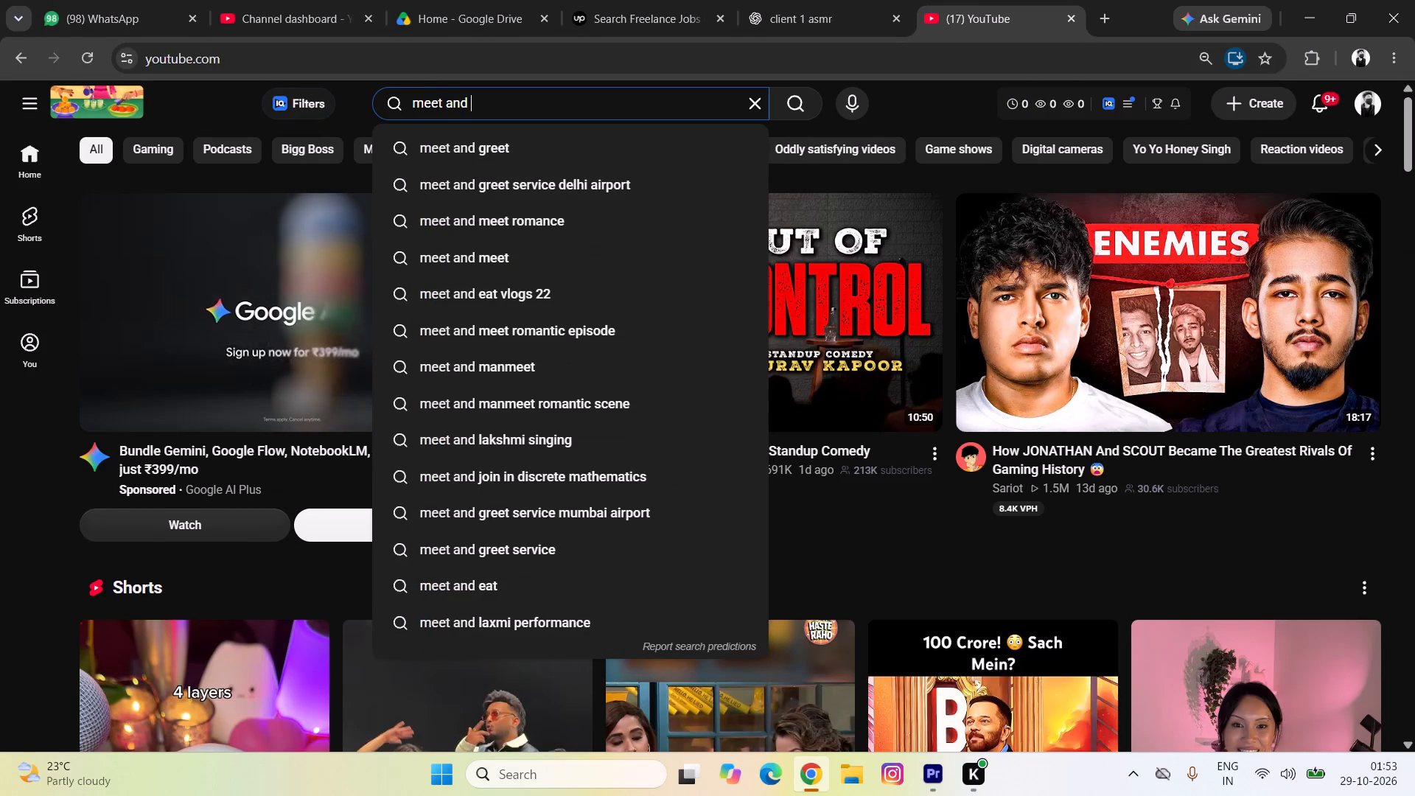
pyautogui.press('Right')
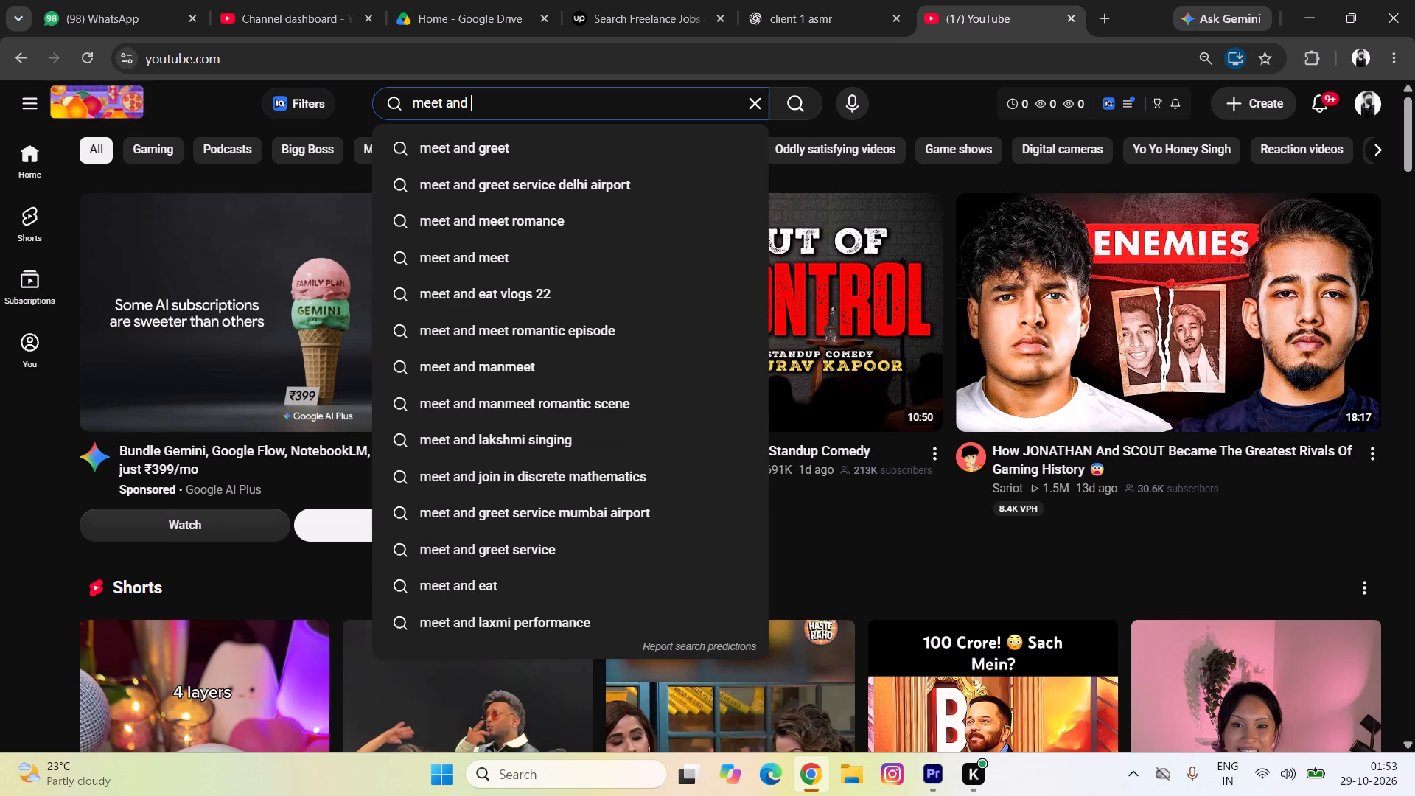
pyautogui.press('BackSpace')
pyautogui.press('BackSpace')
pyautogui.press('BackSpace')
pyautogui.press('BackSpace')
pyautogui.press('BackSpace')
pyautogui.press('BackSpace')
pyautogui.press('BackSpace')
pyautogui.write('at')
pyautogui.press('space')
pyautogui.write('and chicken promo')
pyautogui.press('Return')
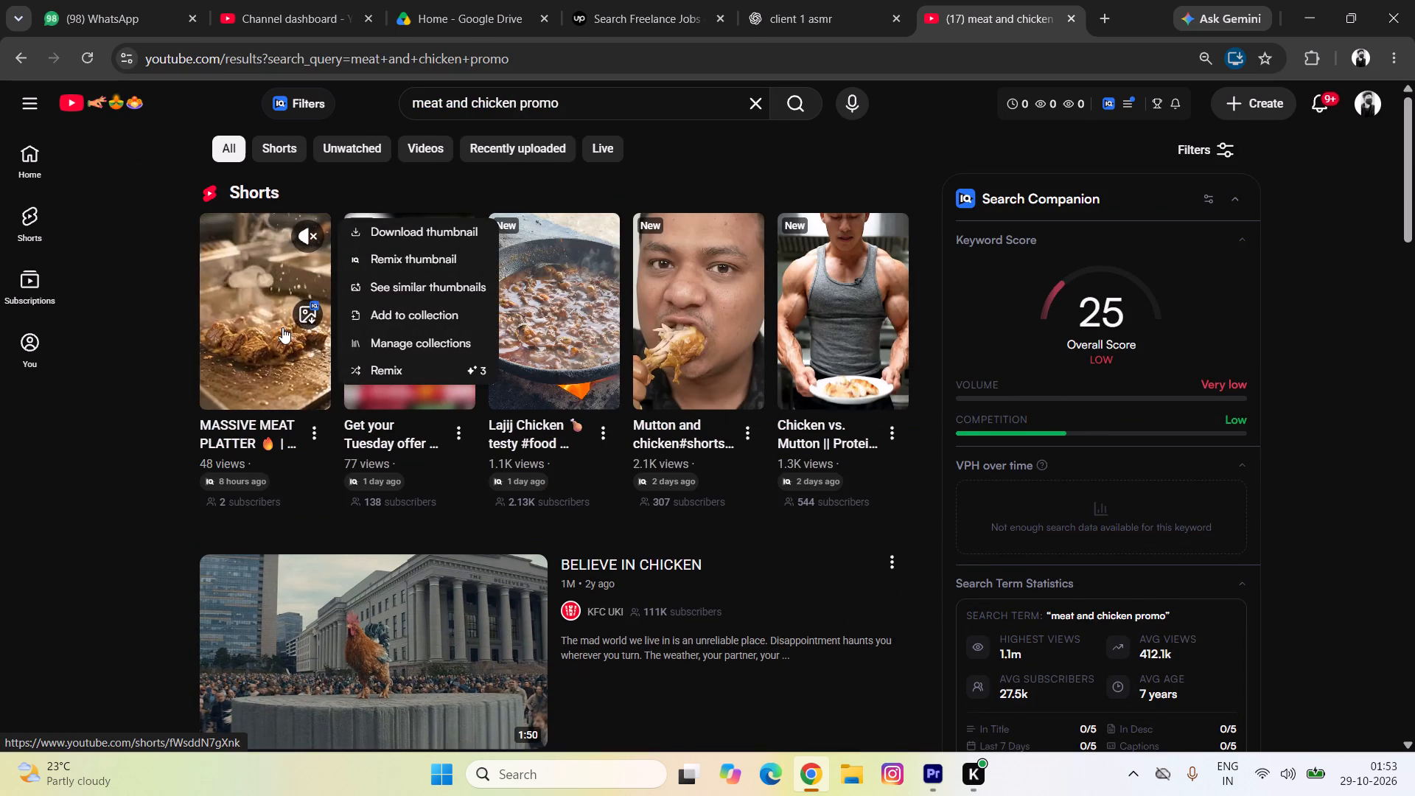
# Watch the "Food Promo Video - Manual Mode Productions" result as a reference and return to the search results.
pyautogui.scroll(-3, 450, 413)
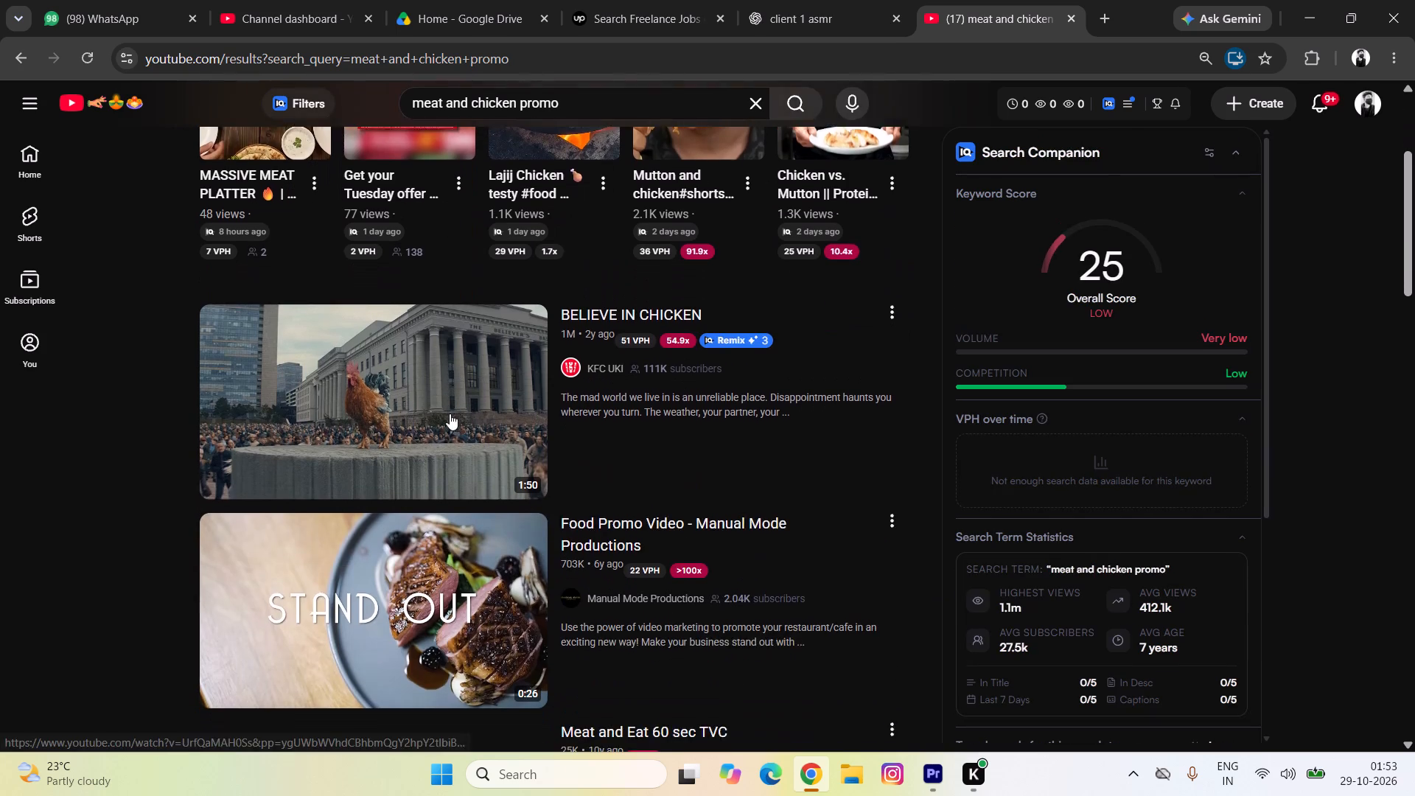
pyautogui.scroll(-2, 428, 424)
pyautogui.scroll(1, 415, 199)
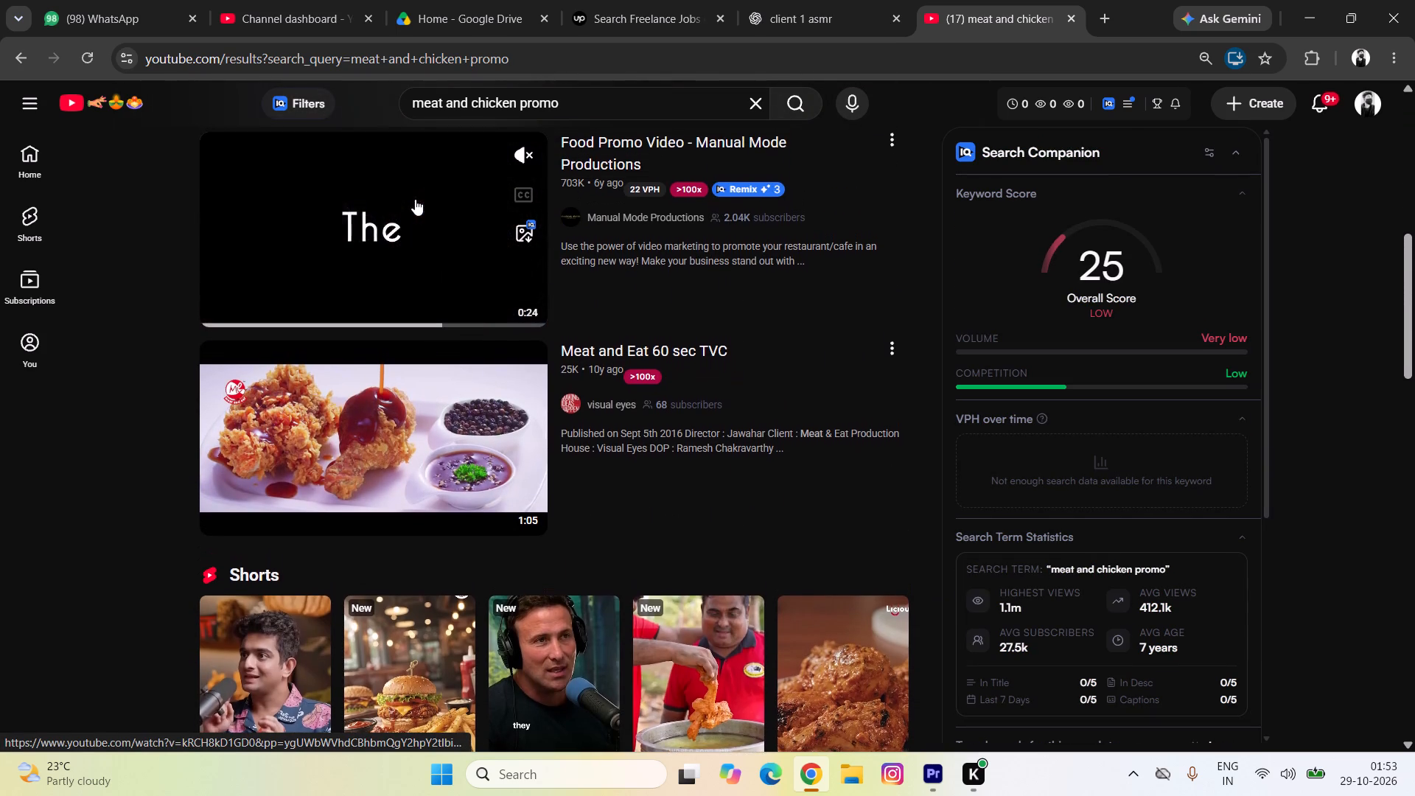
pyautogui.scroll(1, 402, 237)
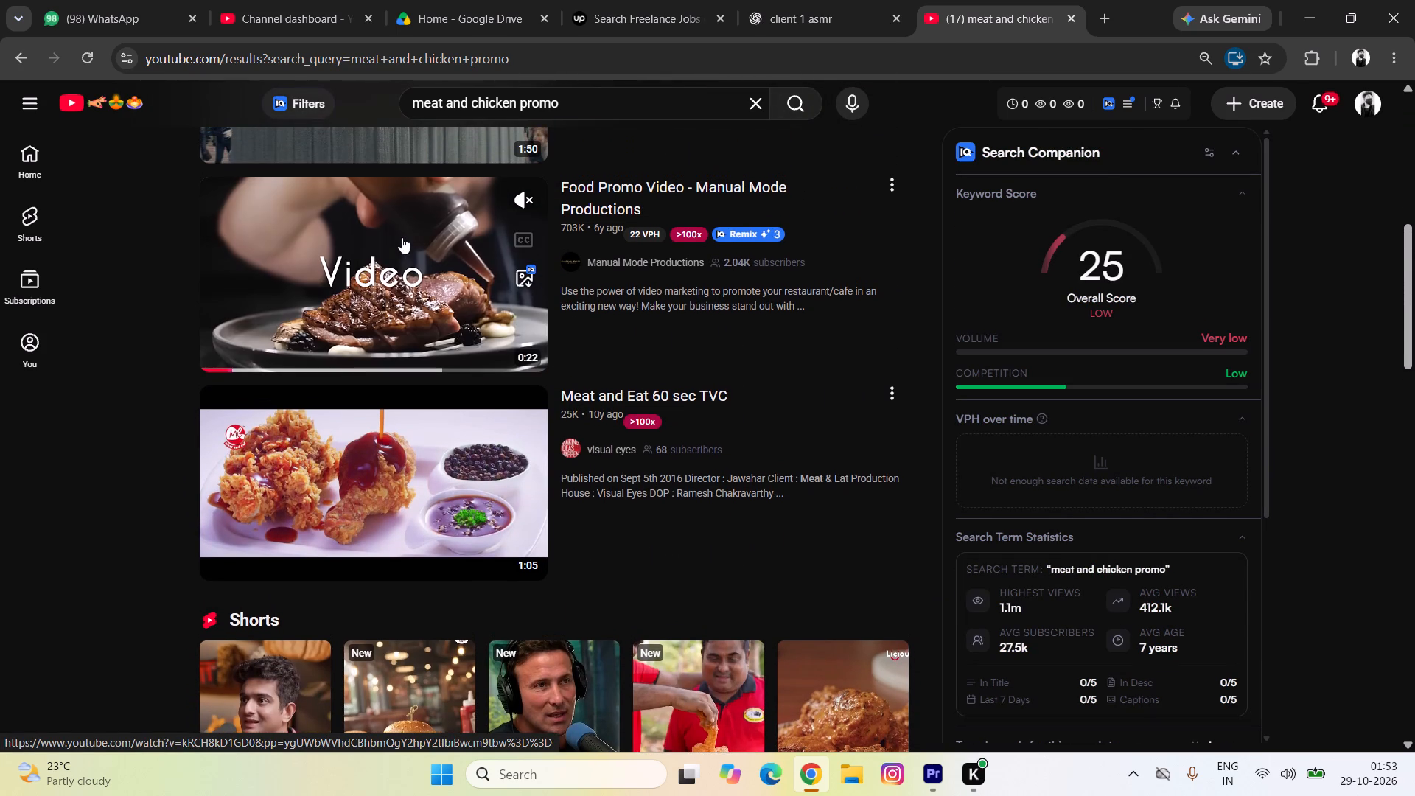
pyautogui.click(386, 251)
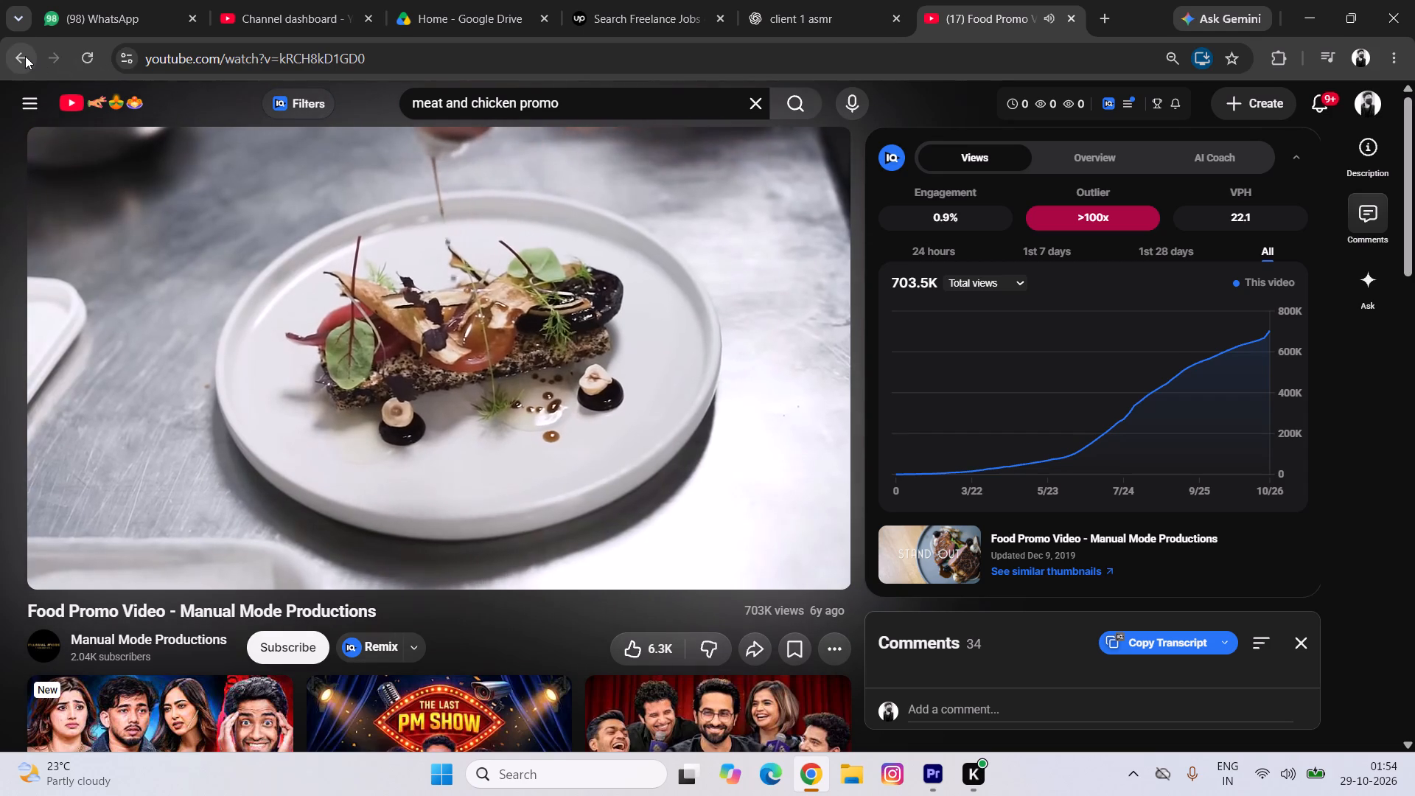
pyautogui.click(25, 56)
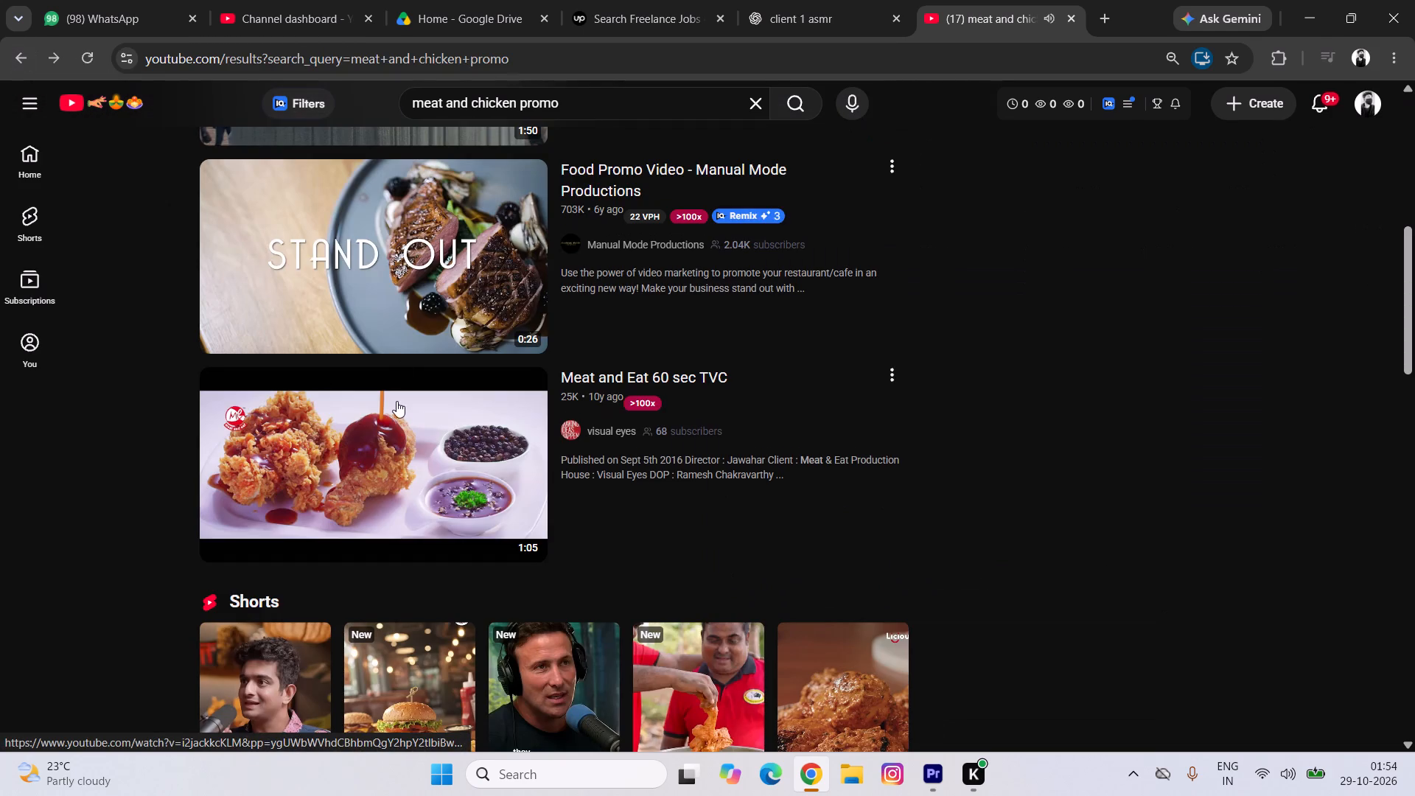
# Look through the remaining "meat and chicken promo" results and Shorts for reference videos.
pyautogui.scroll(-5, 396, 404)
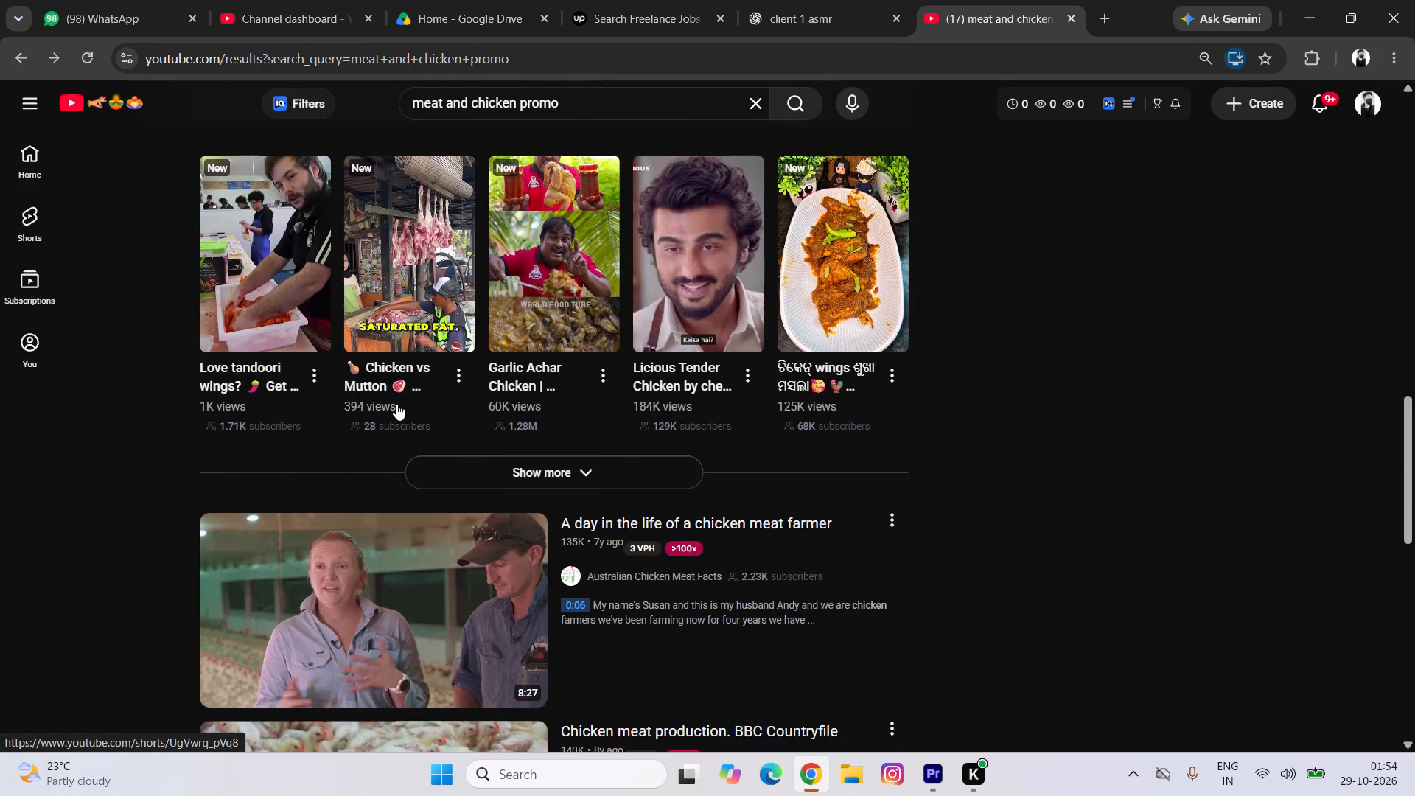
pyautogui.scroll(-4, 396, 404)
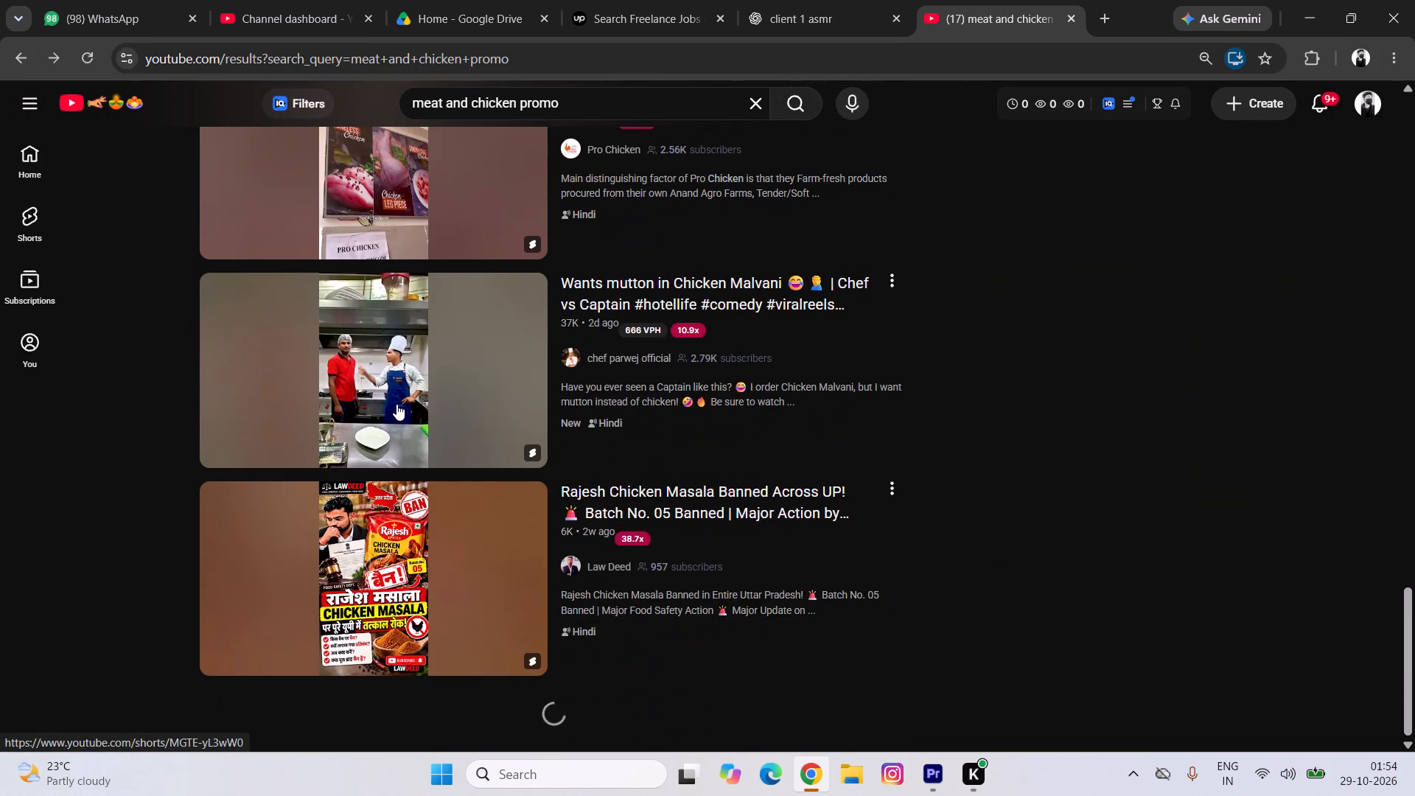
pyautogui.scroll(-2, 396, 404)
pyautogui.scroll(-1, 394, 480)
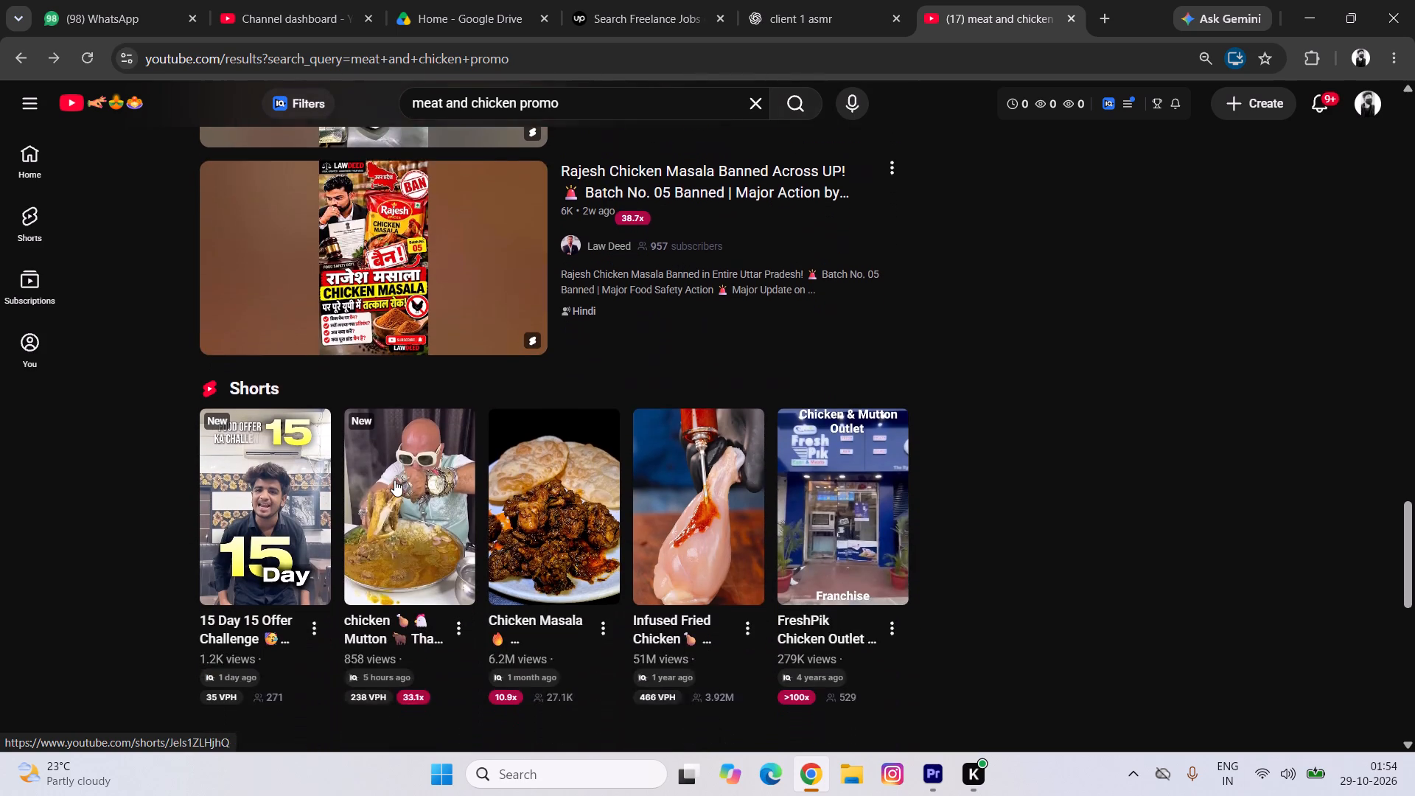
pyautogui.scroll(-5, 394, 480)
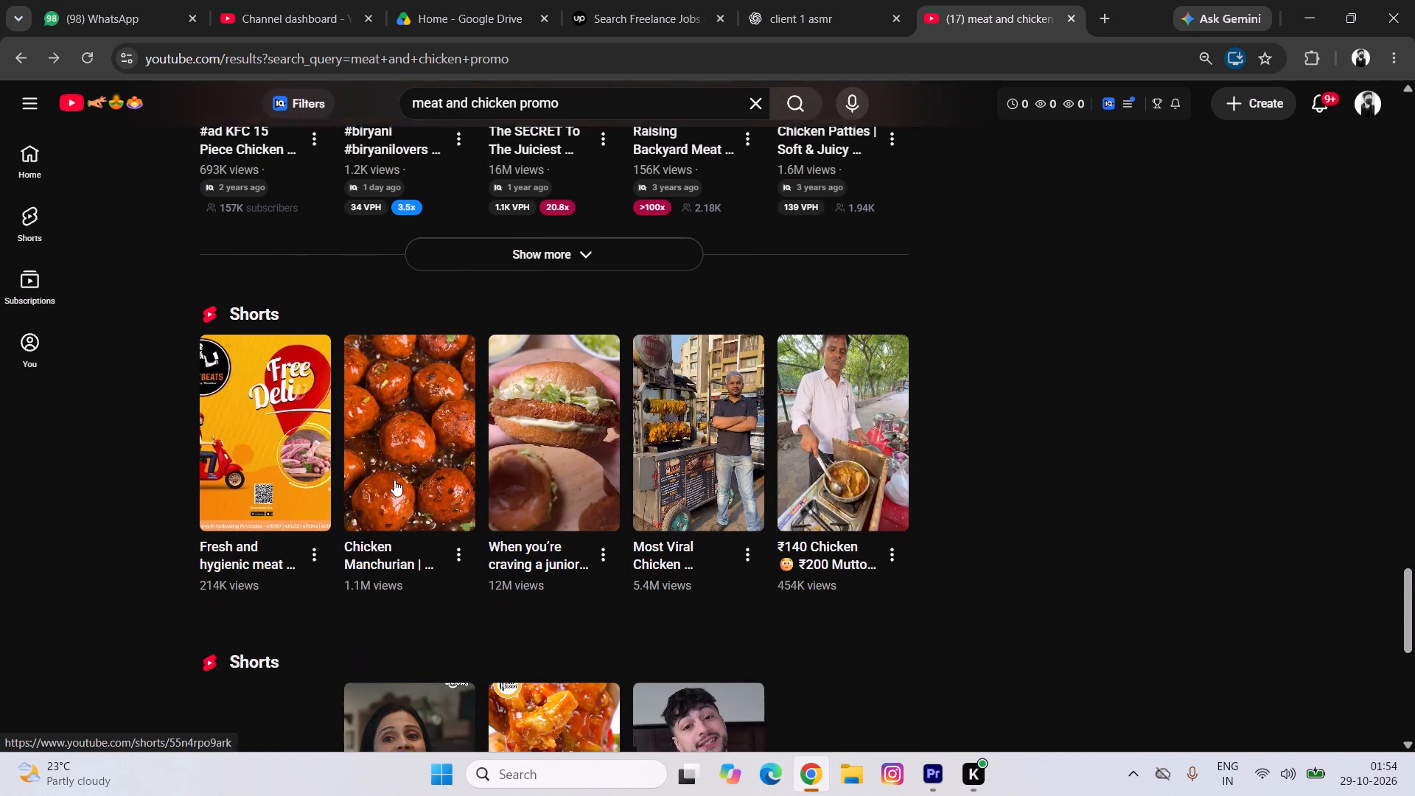
pyautogui.scroll(-5, 394, 480)
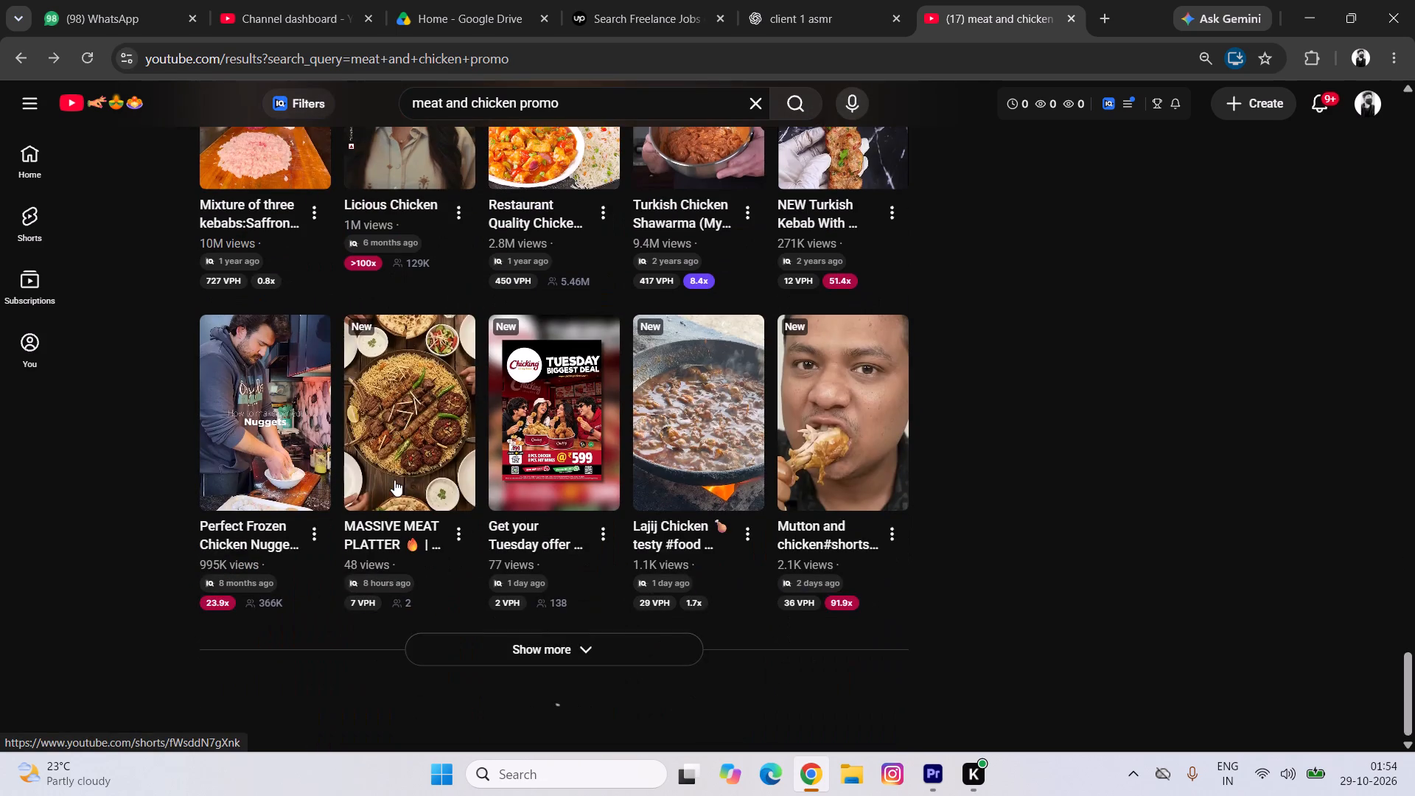
pyautogui.scroll(-2, 394, 480)
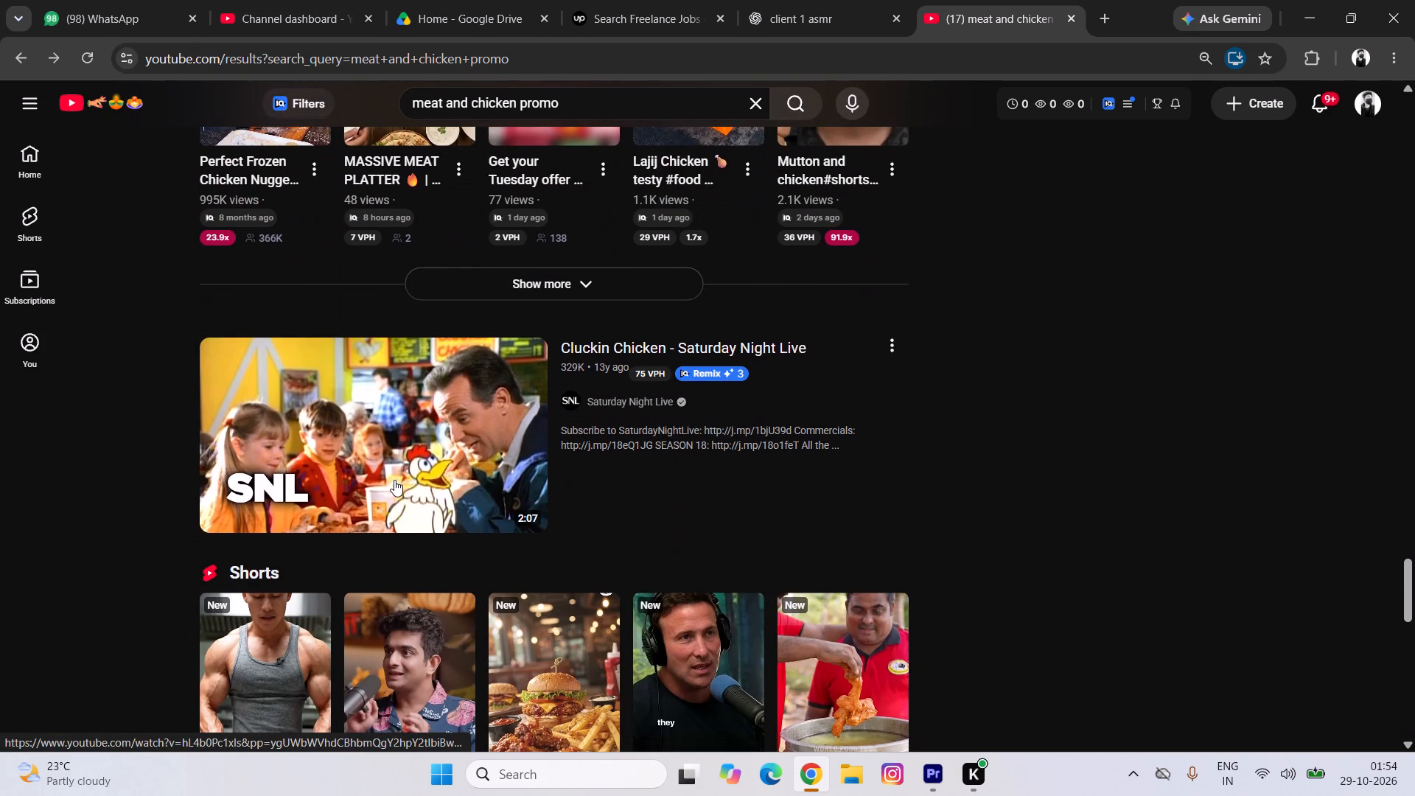
pyautogui.scroll(-2, 394, 480)
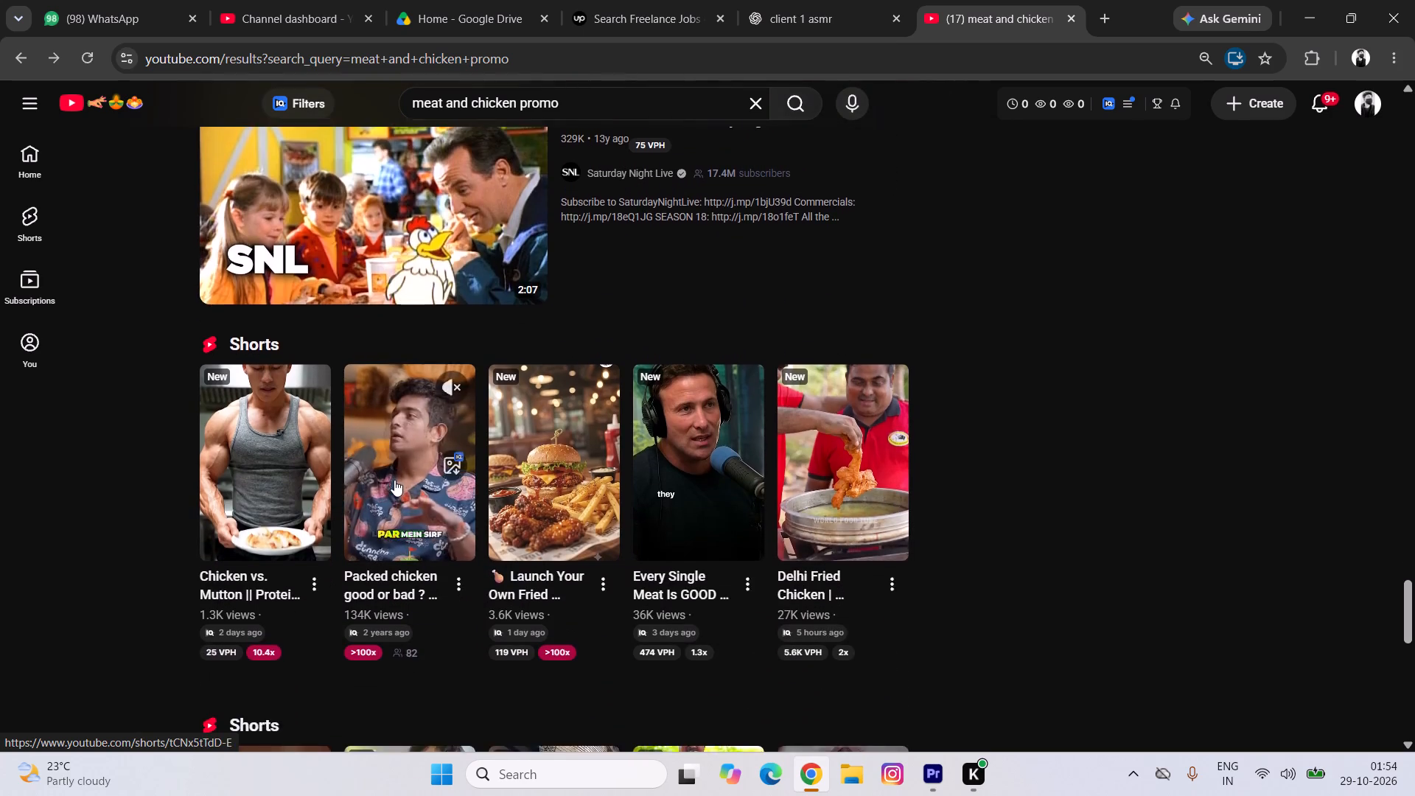
pyautogui.scroll(-6, 394, 480)
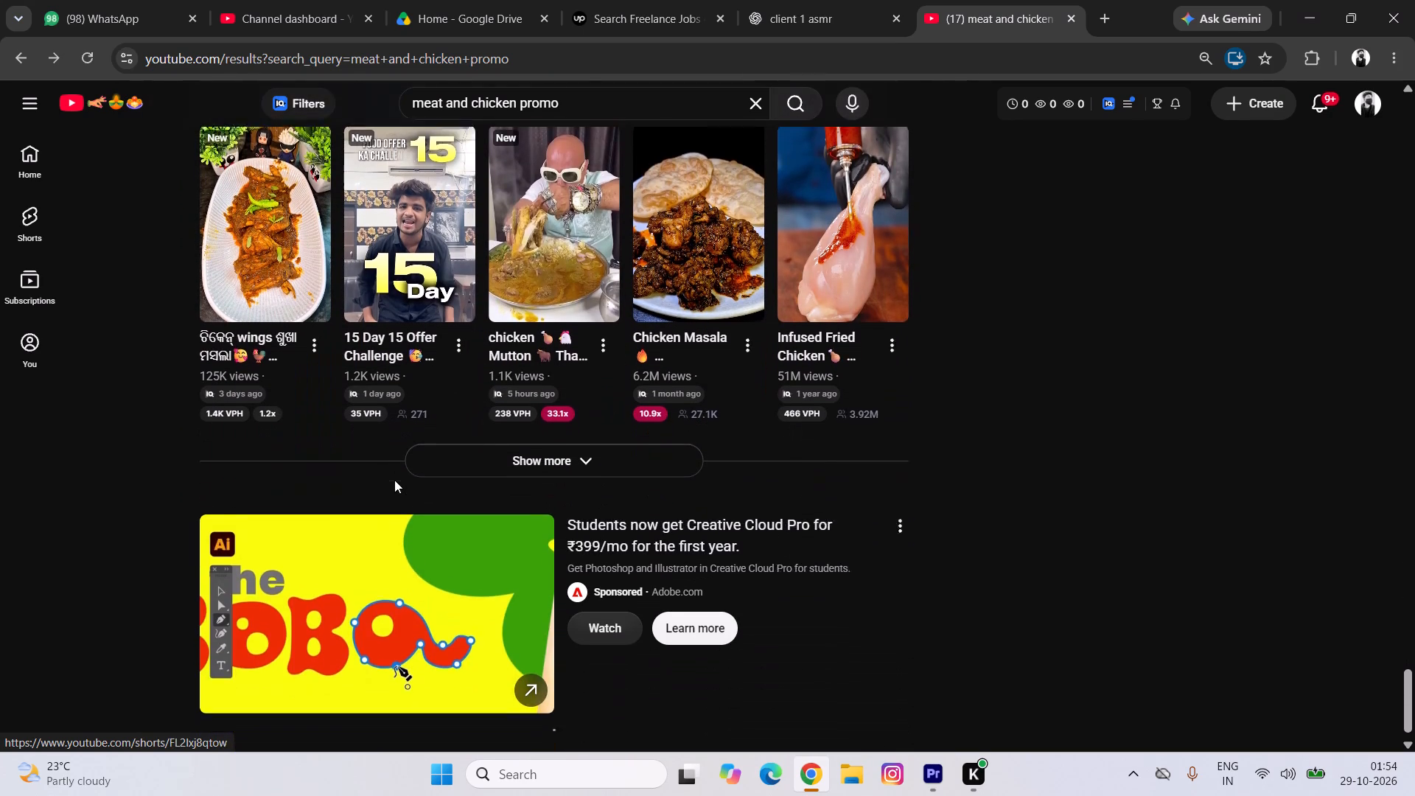
pyautogui.scroll(-2, 394, 480)
pyautogui.scroll(-2, 408, 255)
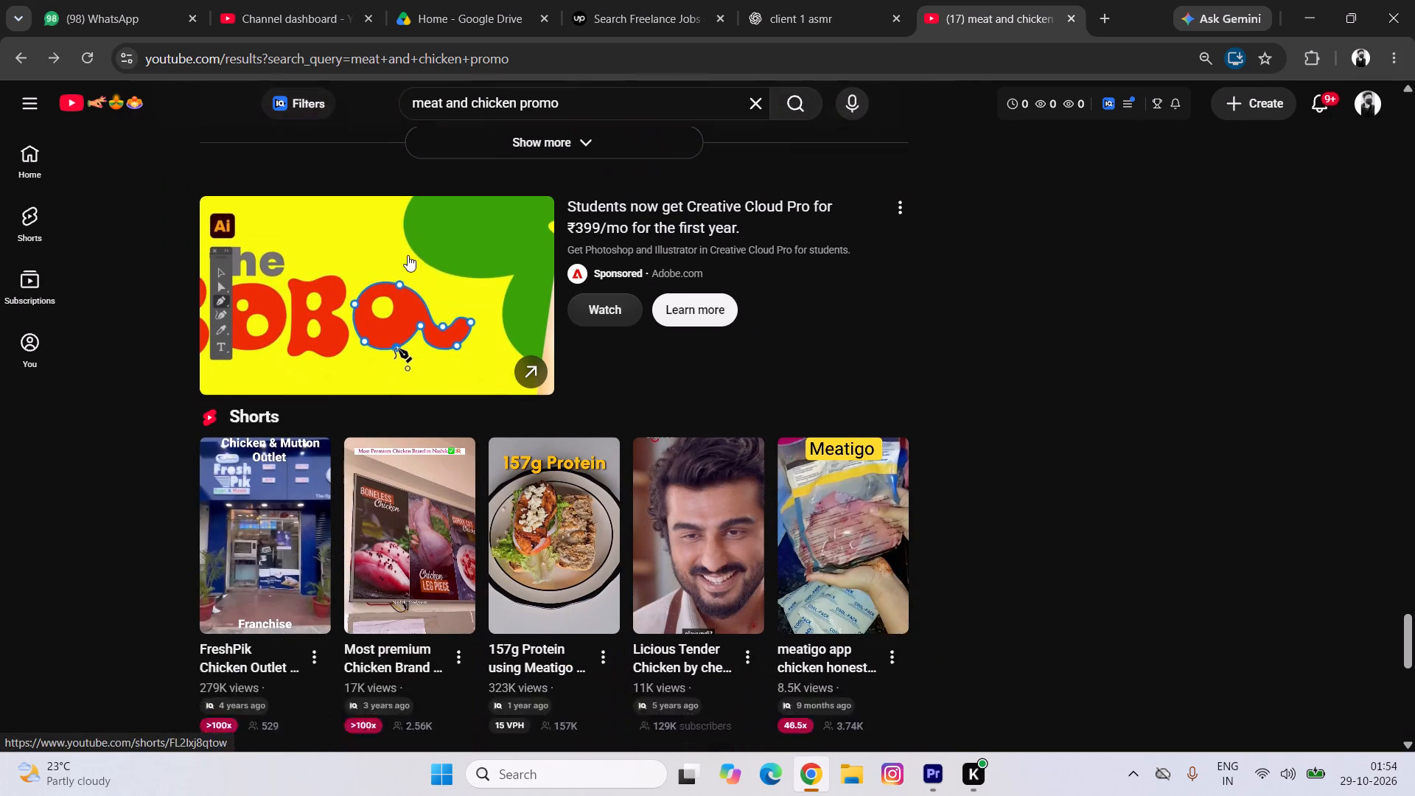
pyautogui.scroll(-5, 408, 255)
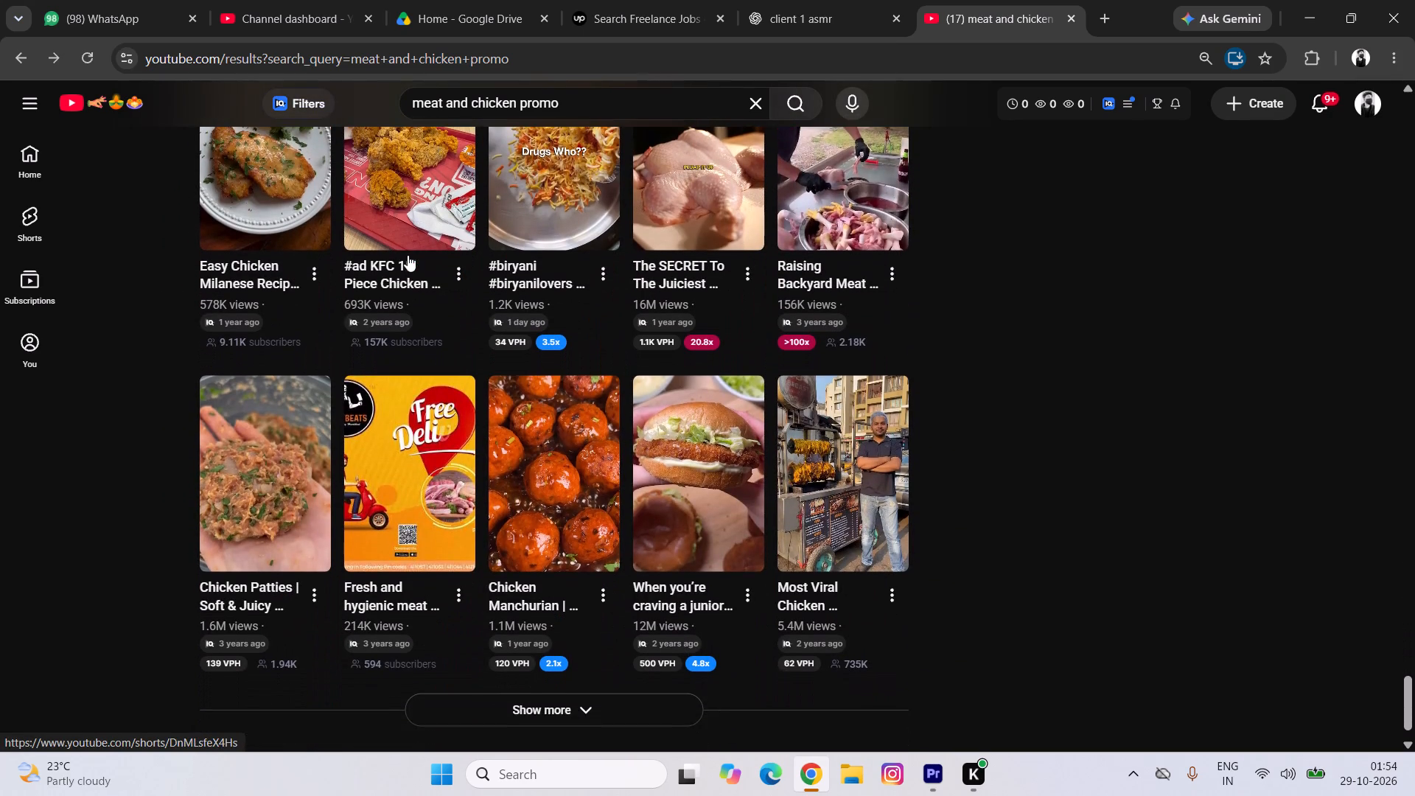
# Refine the YouTube search to "meat and chicken shop promo".
pyautogui.click(520, 103)
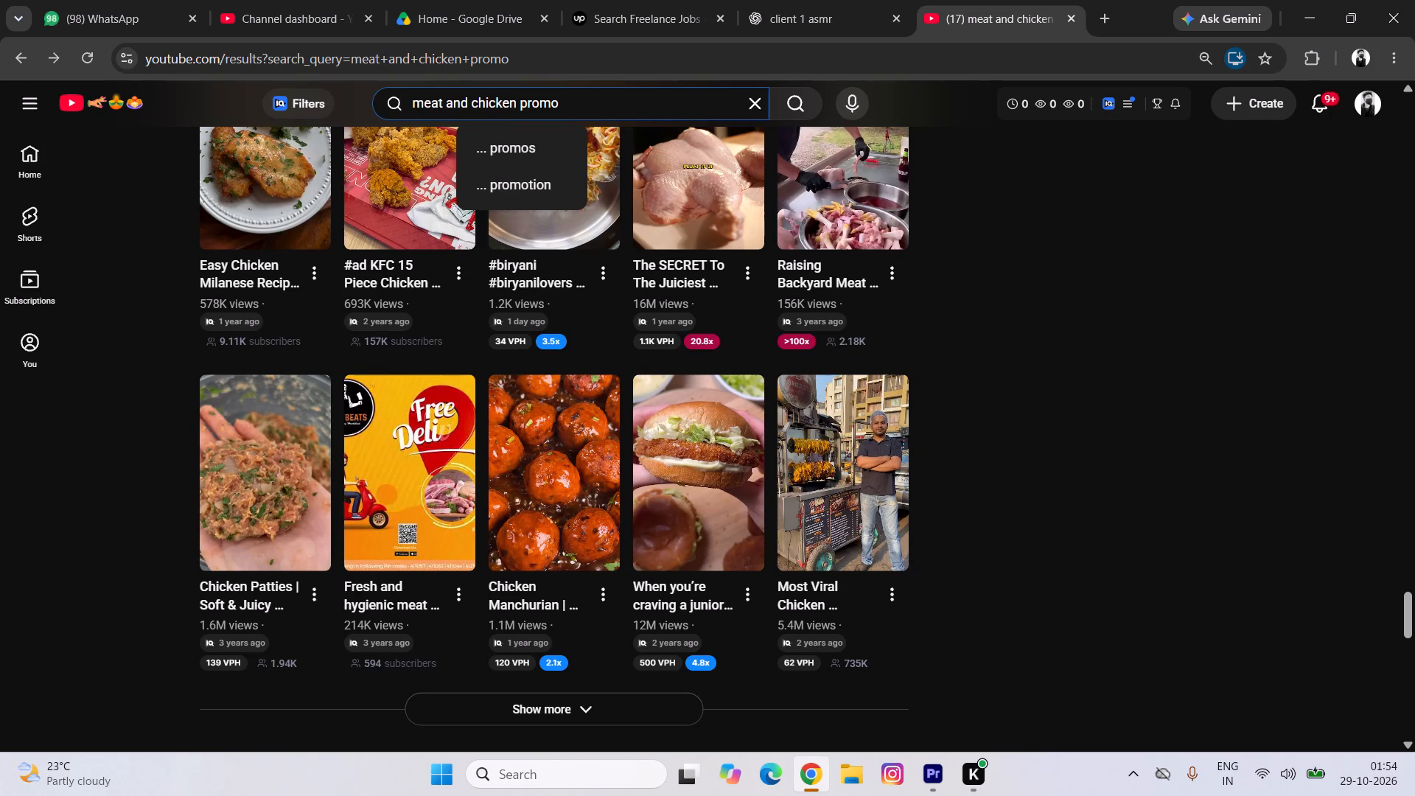
pyautogui.write('shop')
pyautogui.press('space')
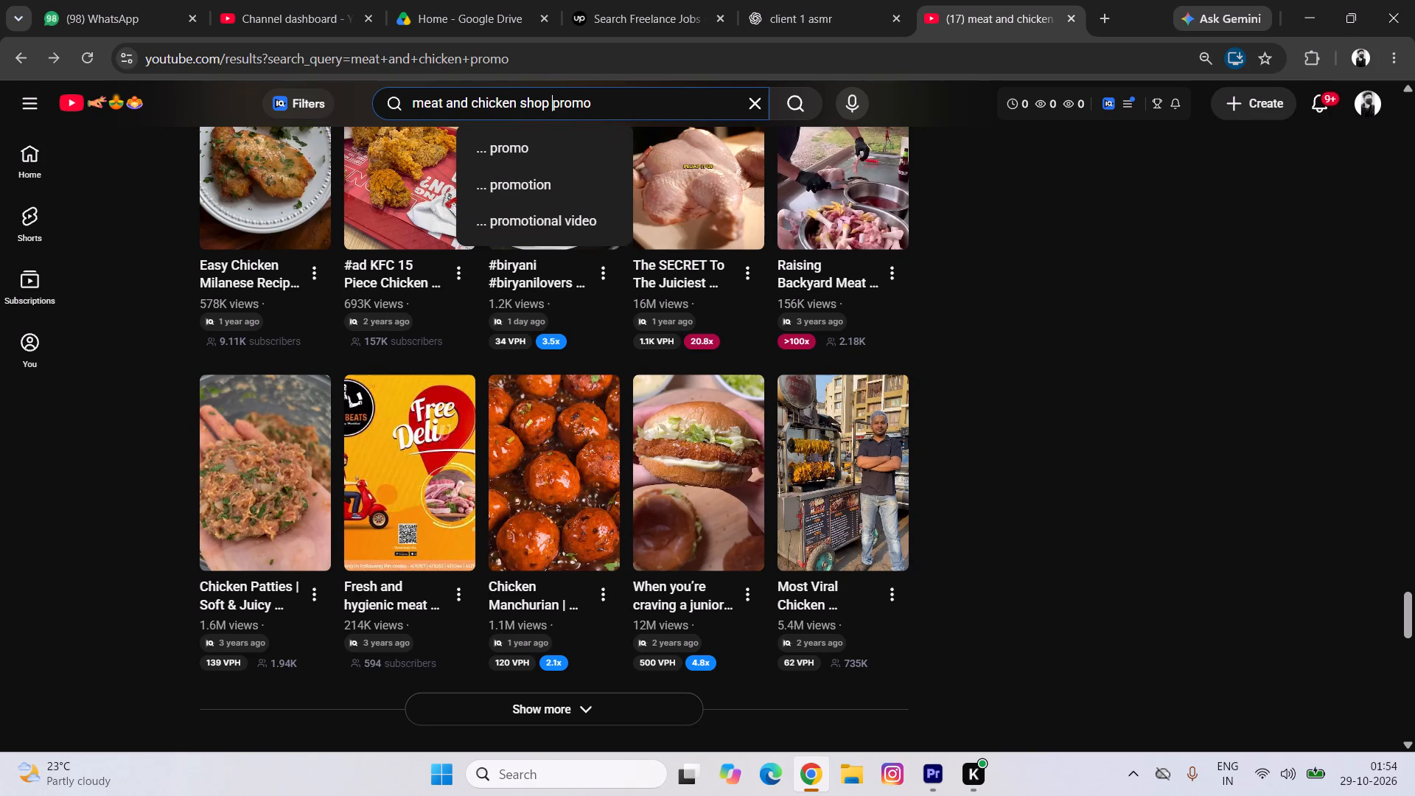
pyautogui.press('Return')
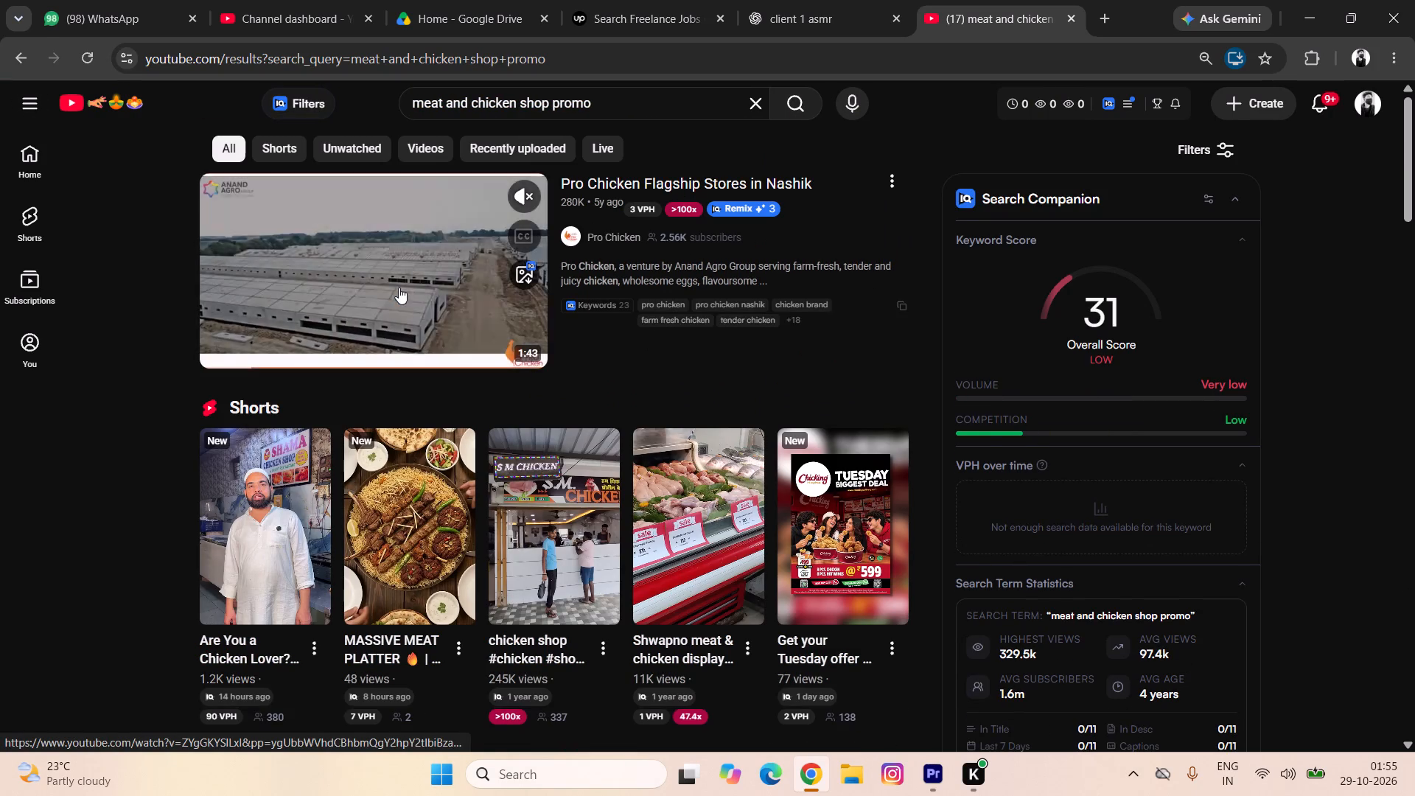
# Look through the "meat and chicken shop promo" videos and Shorts for a reference.
pyautogui.scroll(-5, 399, 287)
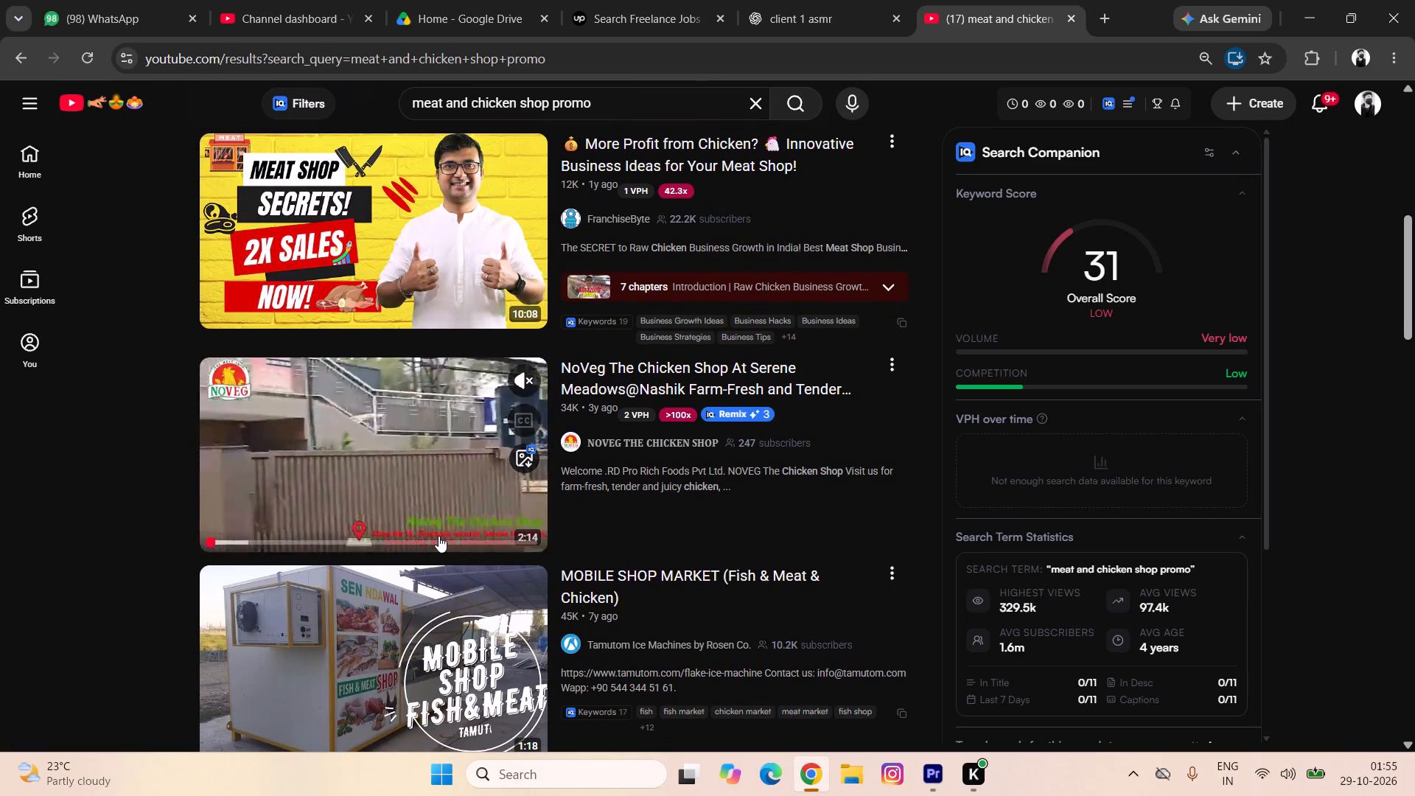
pyautogui.scroll(-4, 439, 536)
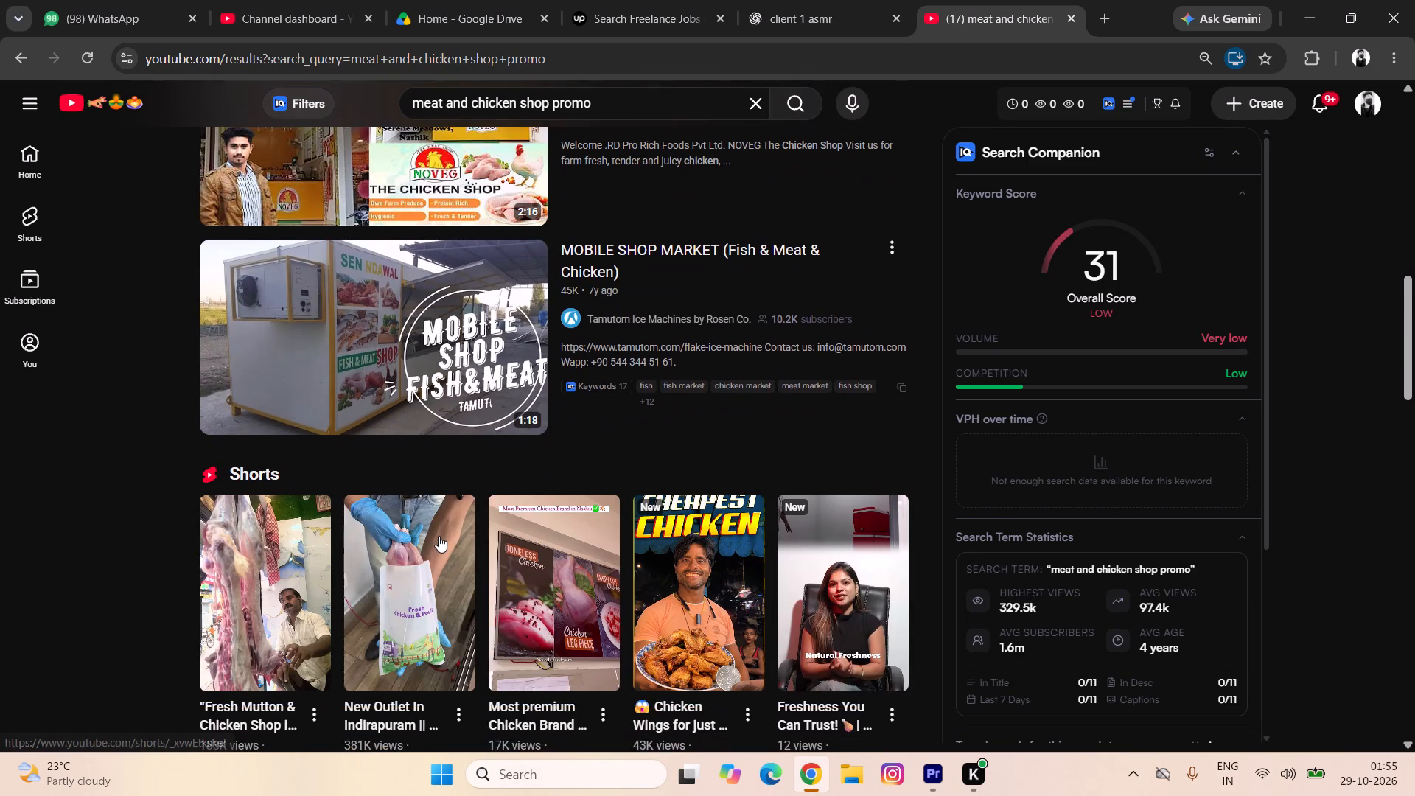
pyautogui.scroll(-8, 439, 536)
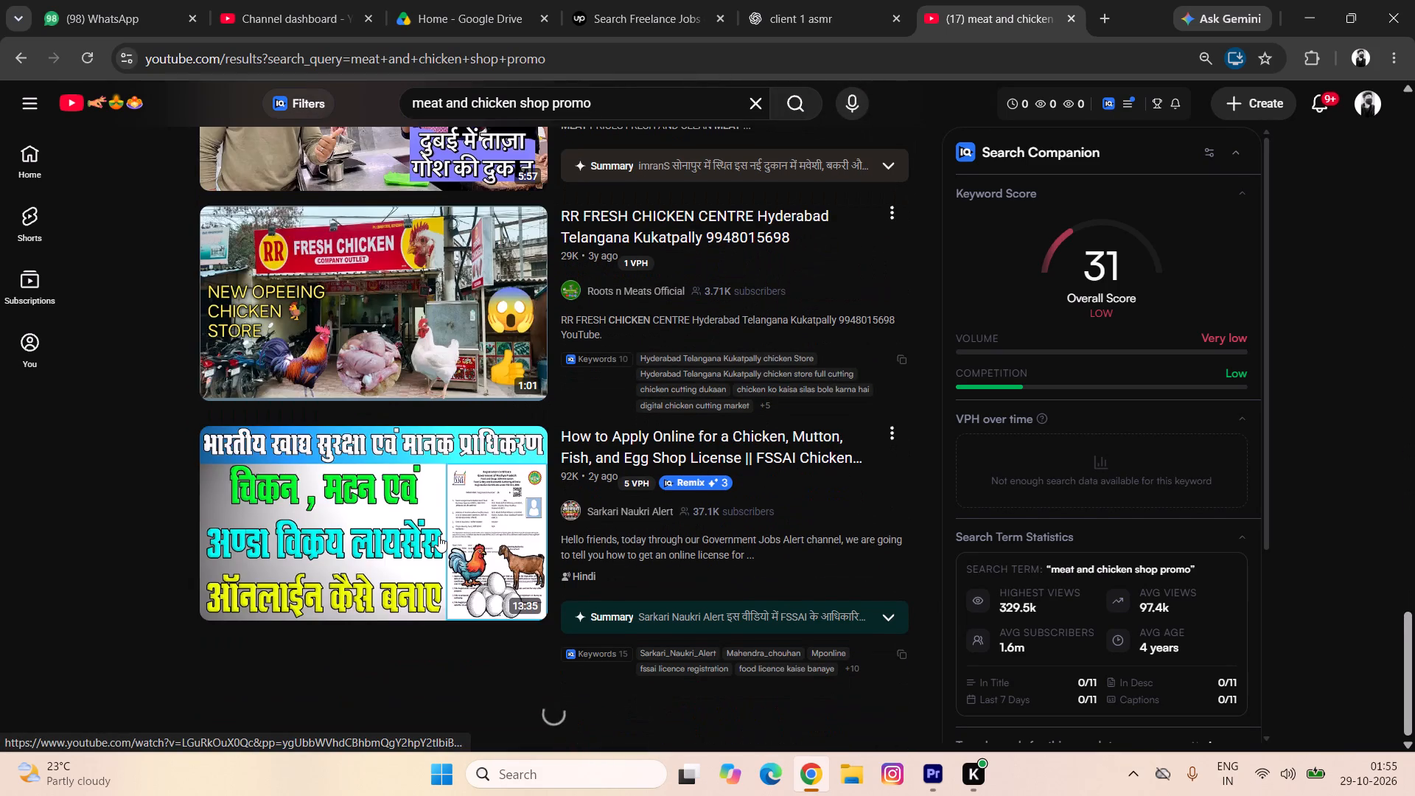
pyautogui.scroll(-9, 439, 536)
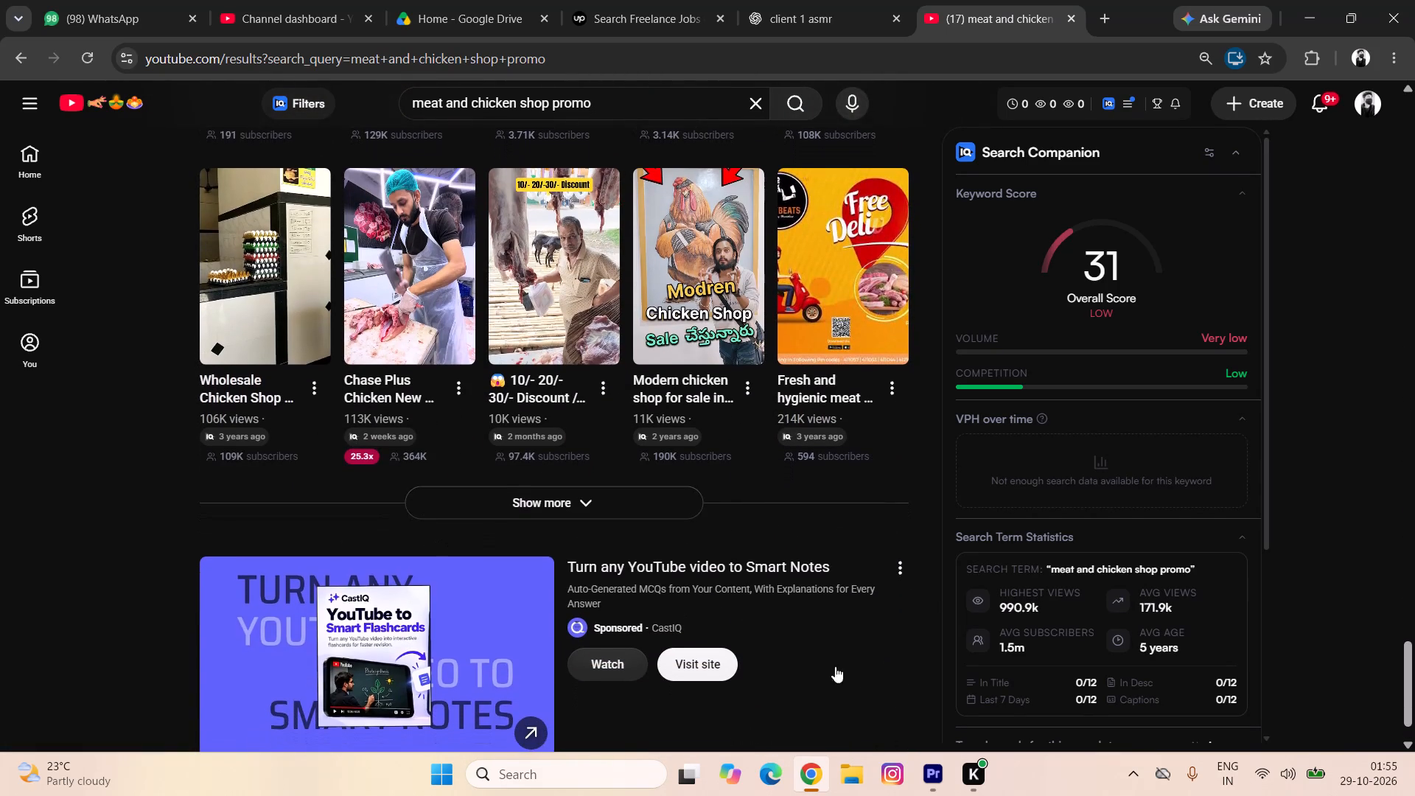
# Switch to Premiere and play the GMD Video with Flyers sequence from about 00:00:13:22 into the full flyer shot.
pyautogui.click(941, 776)
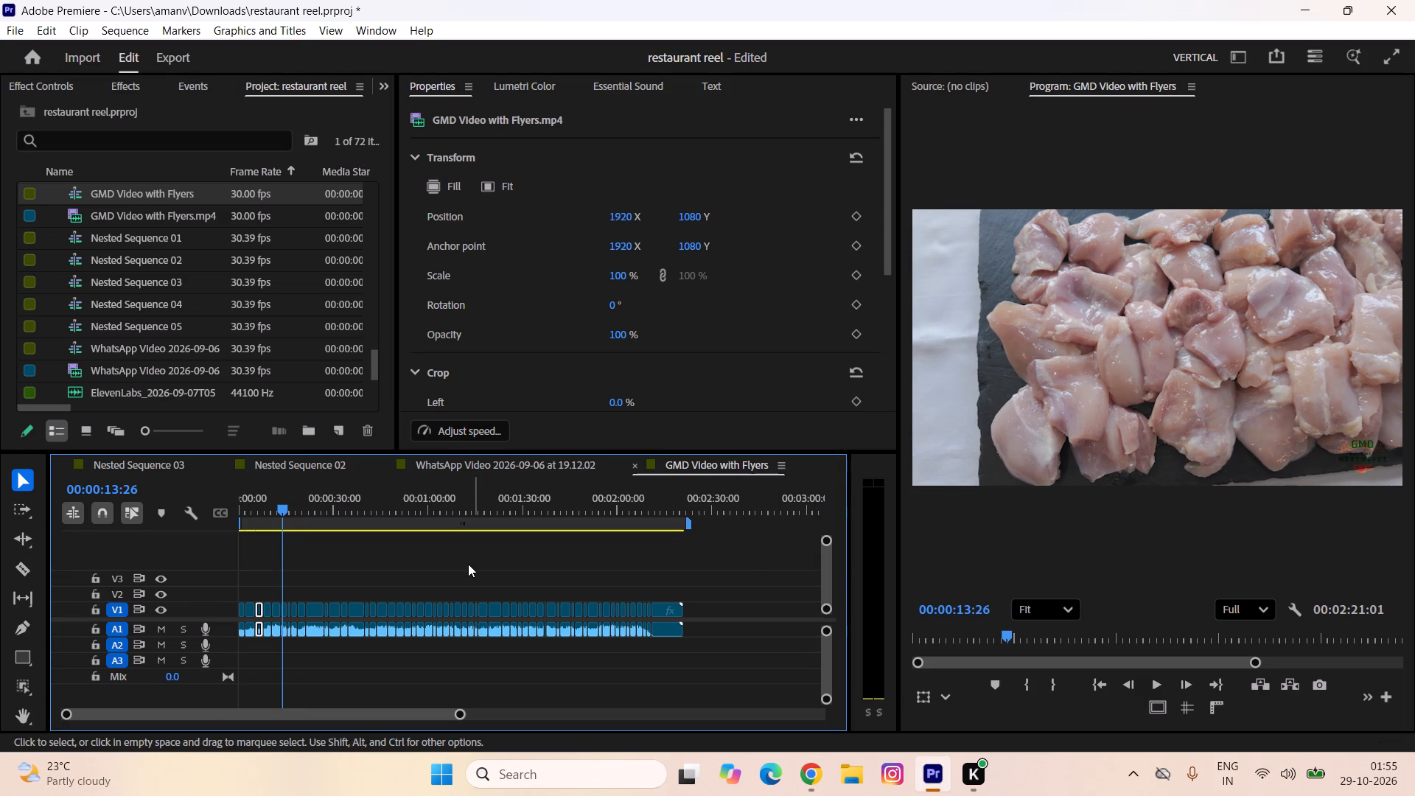
pyautogui.write('====')
pyautogui.press('Up')
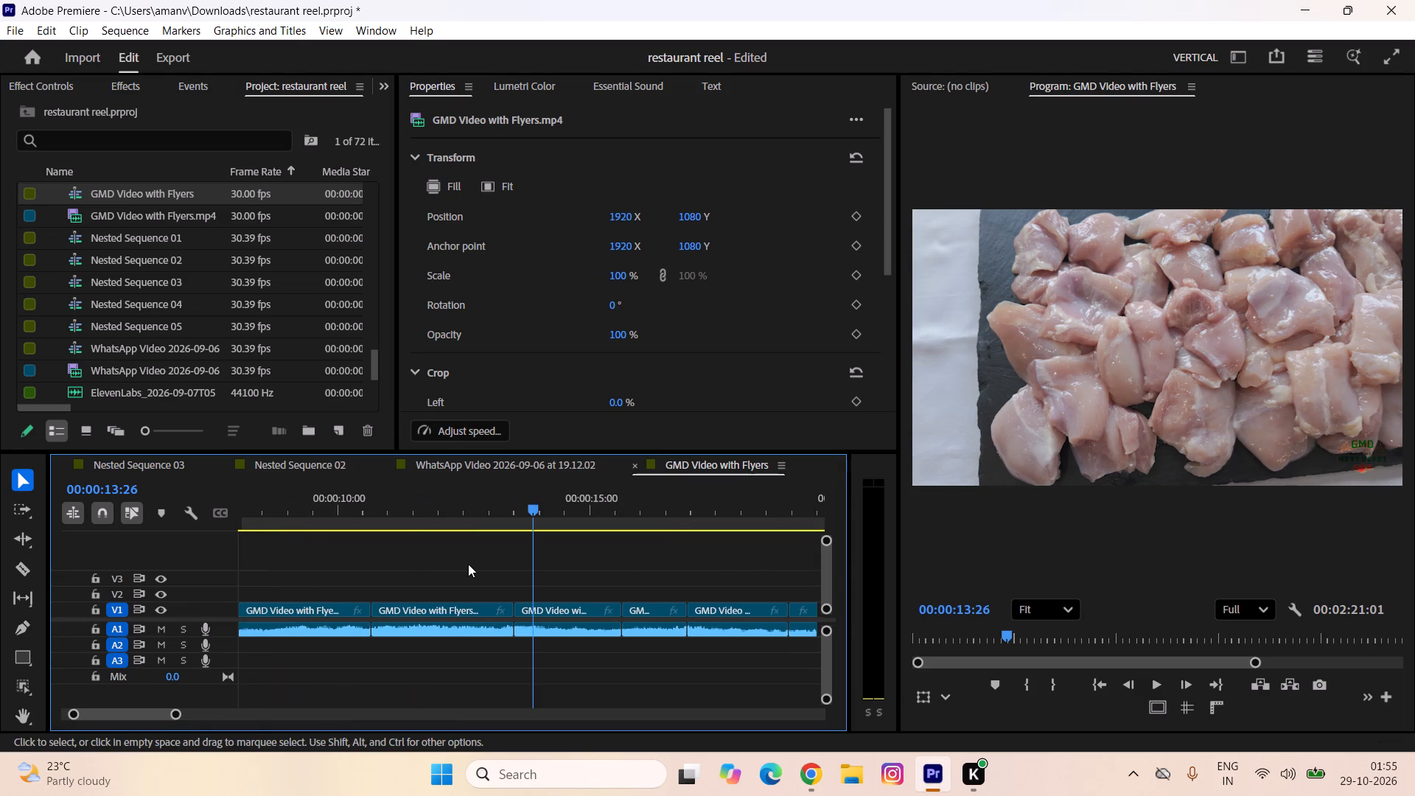
pyautogui.press('Up')
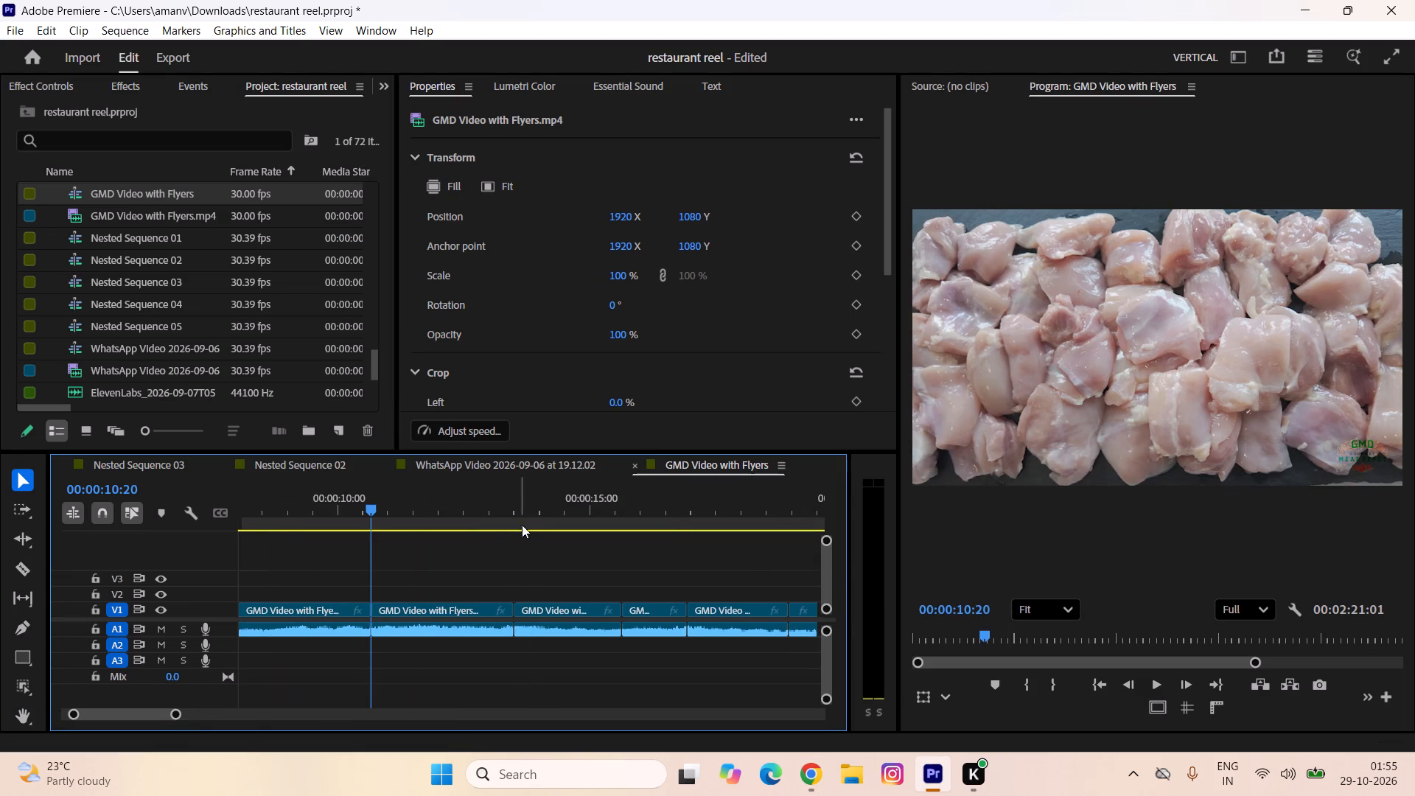
pyautogui.click(526, 517)
pyautogui.press('space')
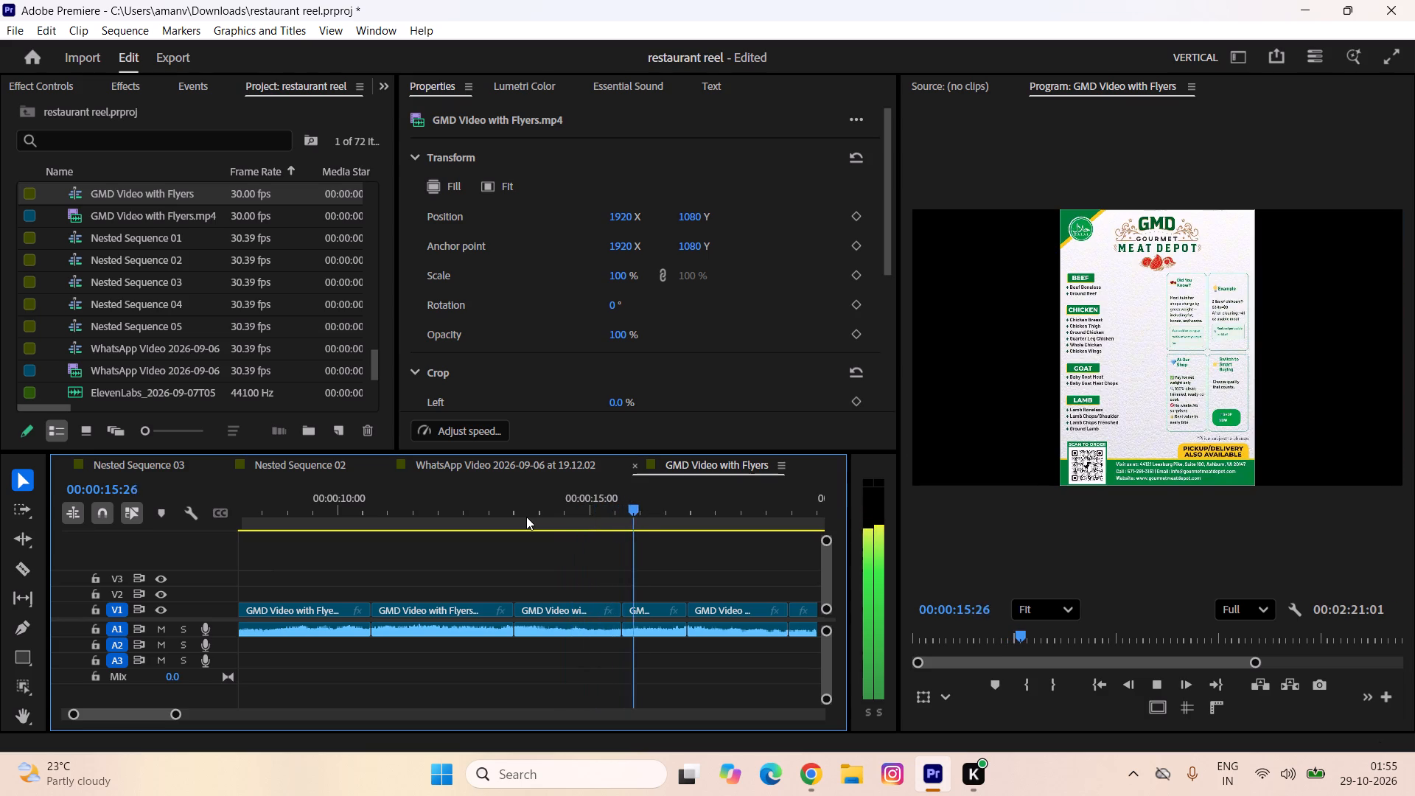
pyautogui.press('space')
# Delete the flyer clip starting at 00:00:15:19, with its audio, and close the gap it leaves.
pyautogui.moveTo(671, 585); pyautogui.dragTo(667, 630)
pyautogui.press('BackSpace')
pyautogui.click(671, 612)
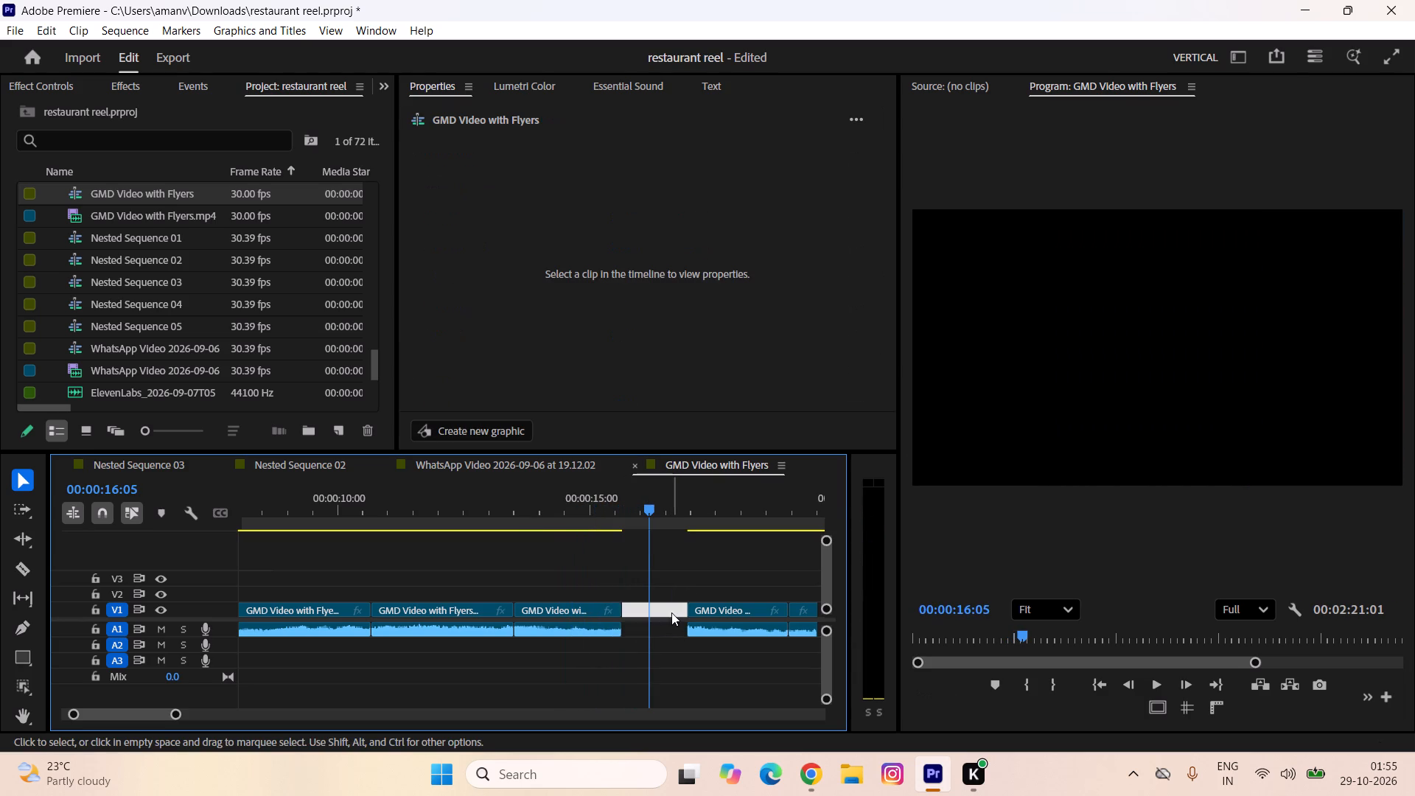
pyautogui.press('BackSpace')
# Ripple-trim the leftover flyer frame at 00:00:15:18 off the end of the chicken pieces clip.
pyautogui.press('Up')
pyautogui.press('Left')
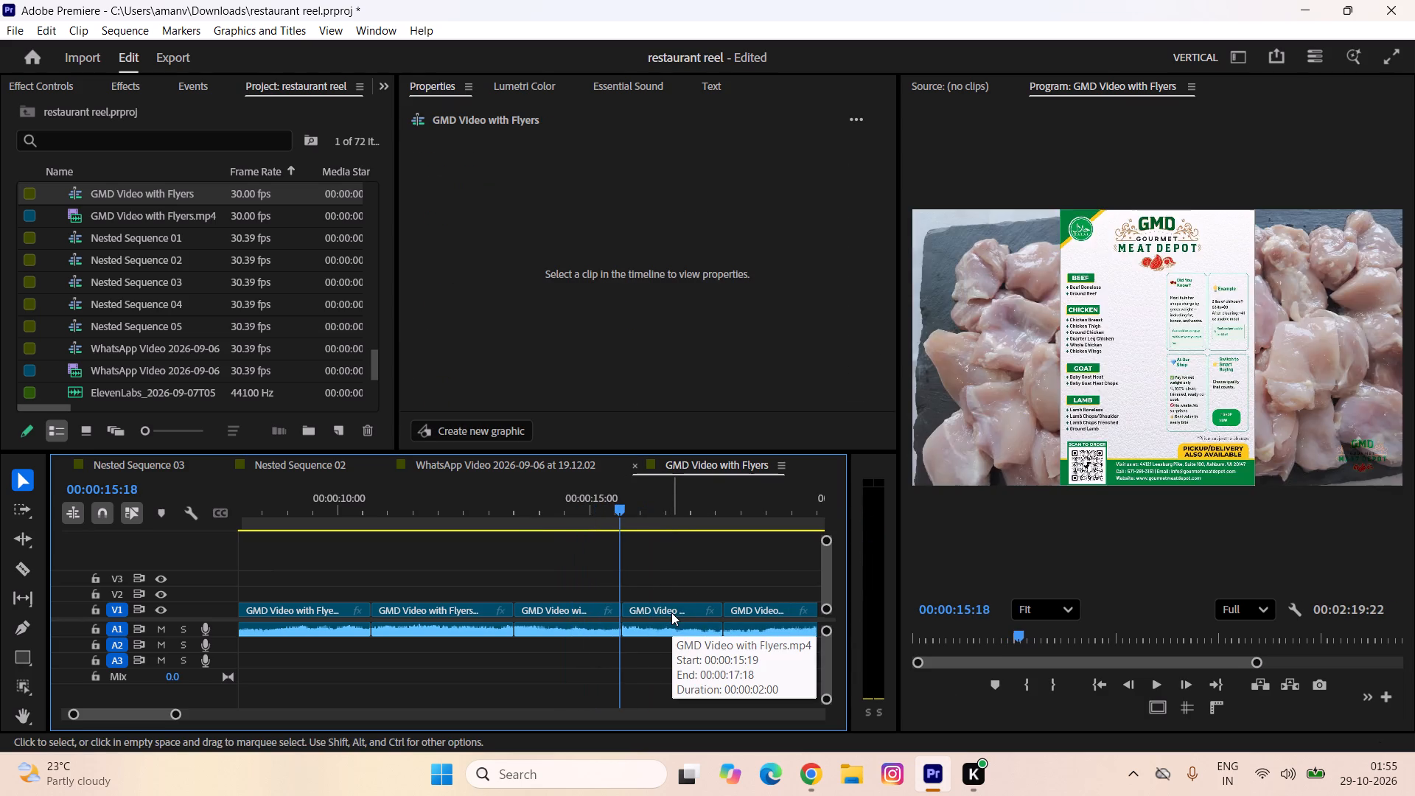
pyautogui.press('Right')
pyautogui.press('Left')
pyautogui.write('==')
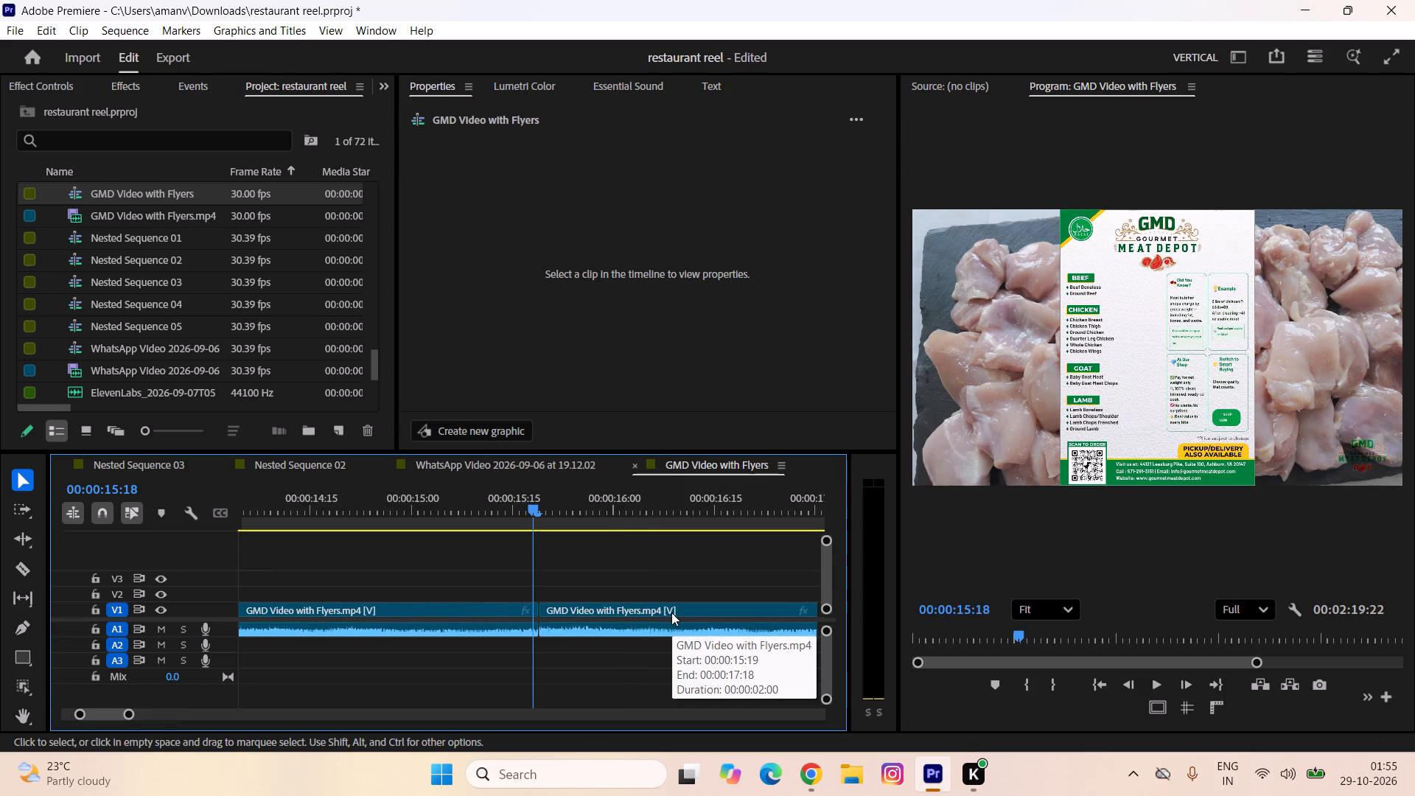
pyautogui.press('w')
# Play the packaged chicken wings shot from the cut at 00:00:15:18 and check the frames around that cut.
pyautogui.press('space')
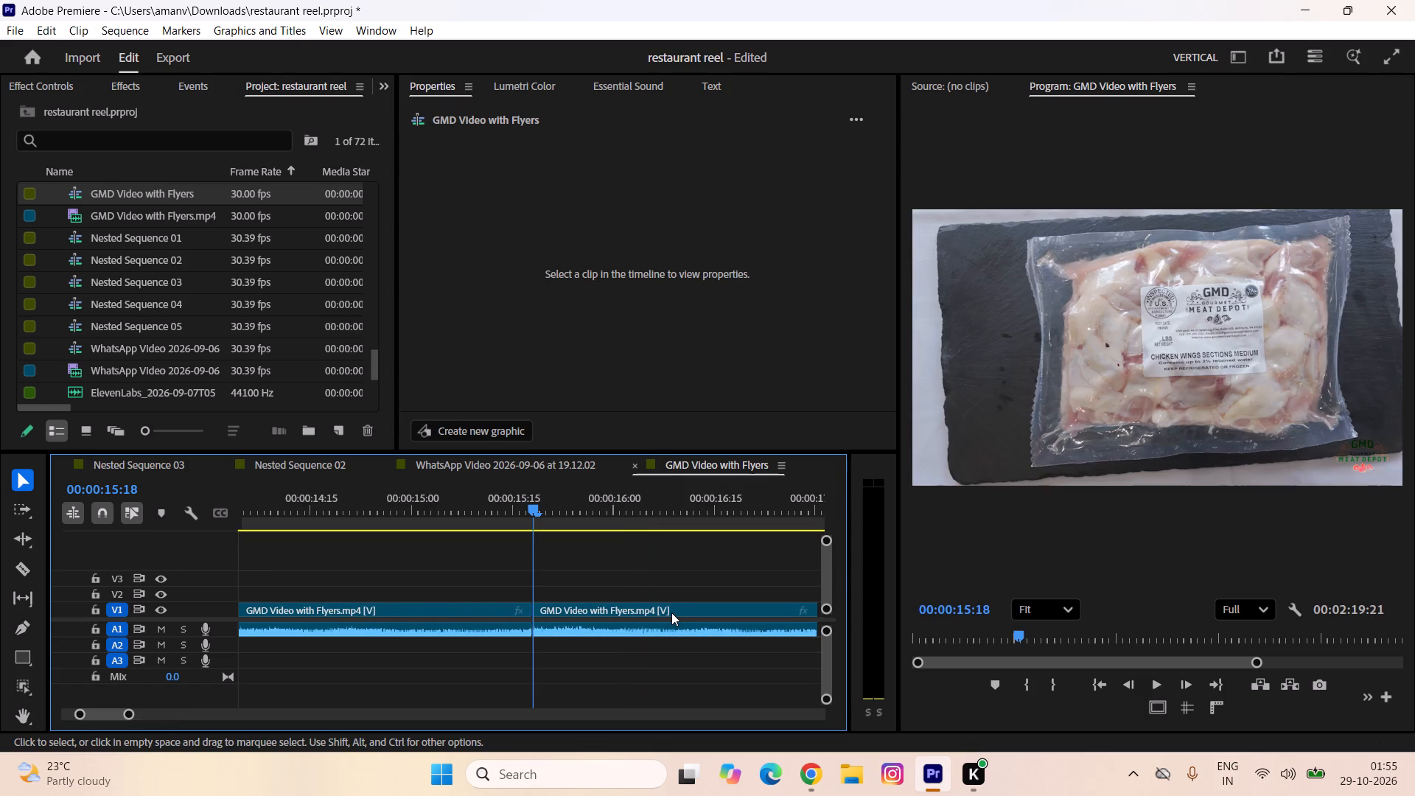
pyautogui.press('space')
pyautogui.press('Up')
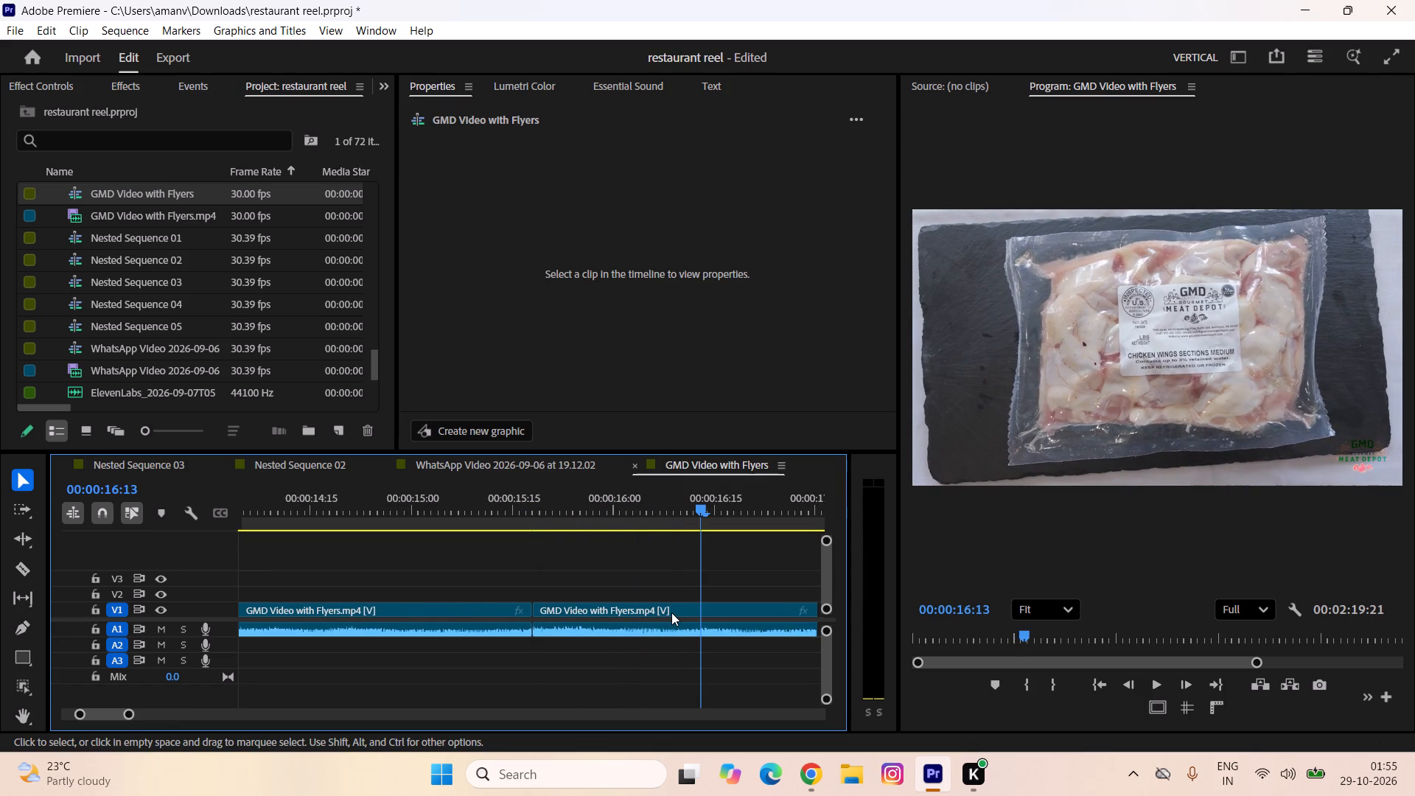
pyautogui.press('Left')
pyautogui.press('Right')
pyautogui.press('Right')
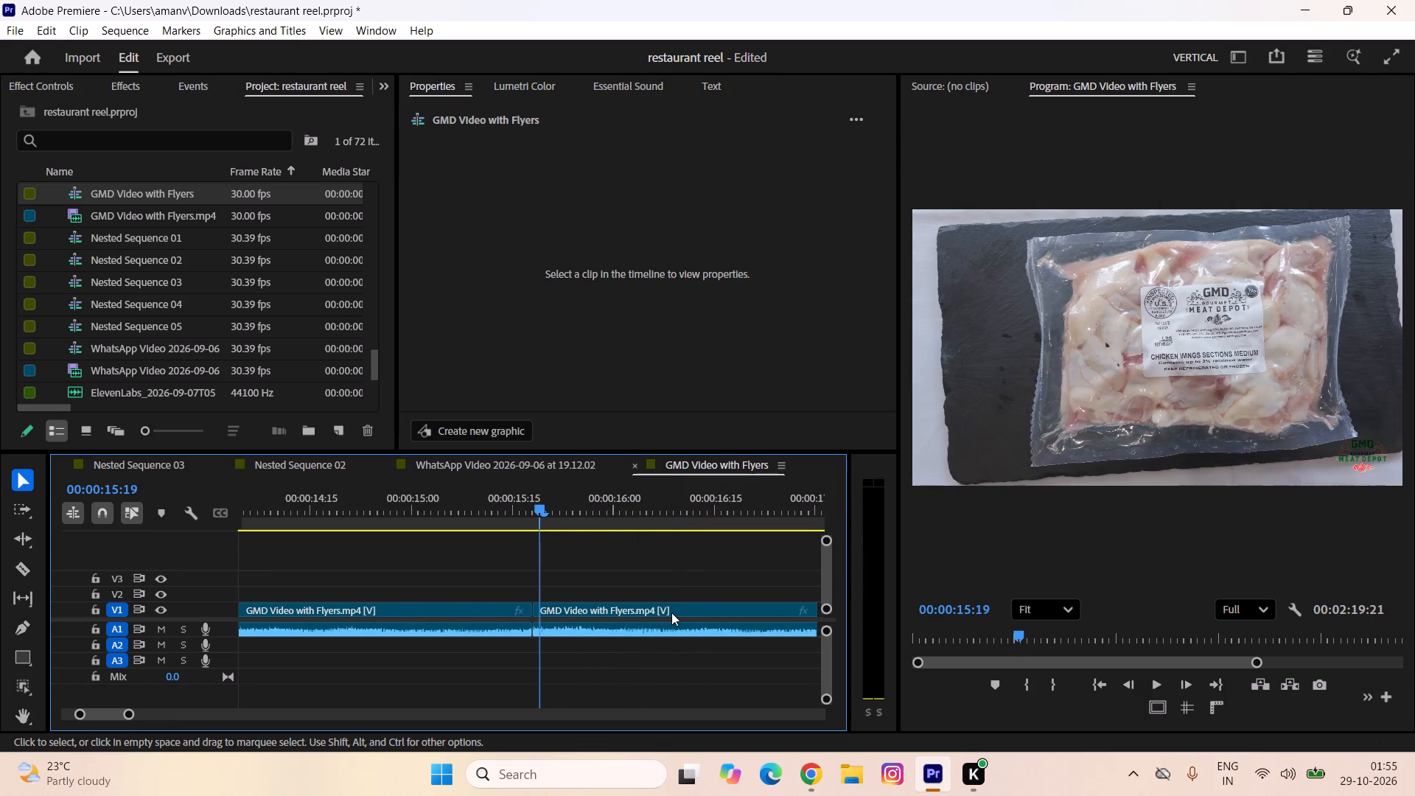
# Check the cut at 00:00:17:18 between the packaged and loose chicken wings shots, and return to the cut at 00:00:15:18.
pyautogui.press('Right')
pyautogui.press('Right')
pyautogui.press('Down')
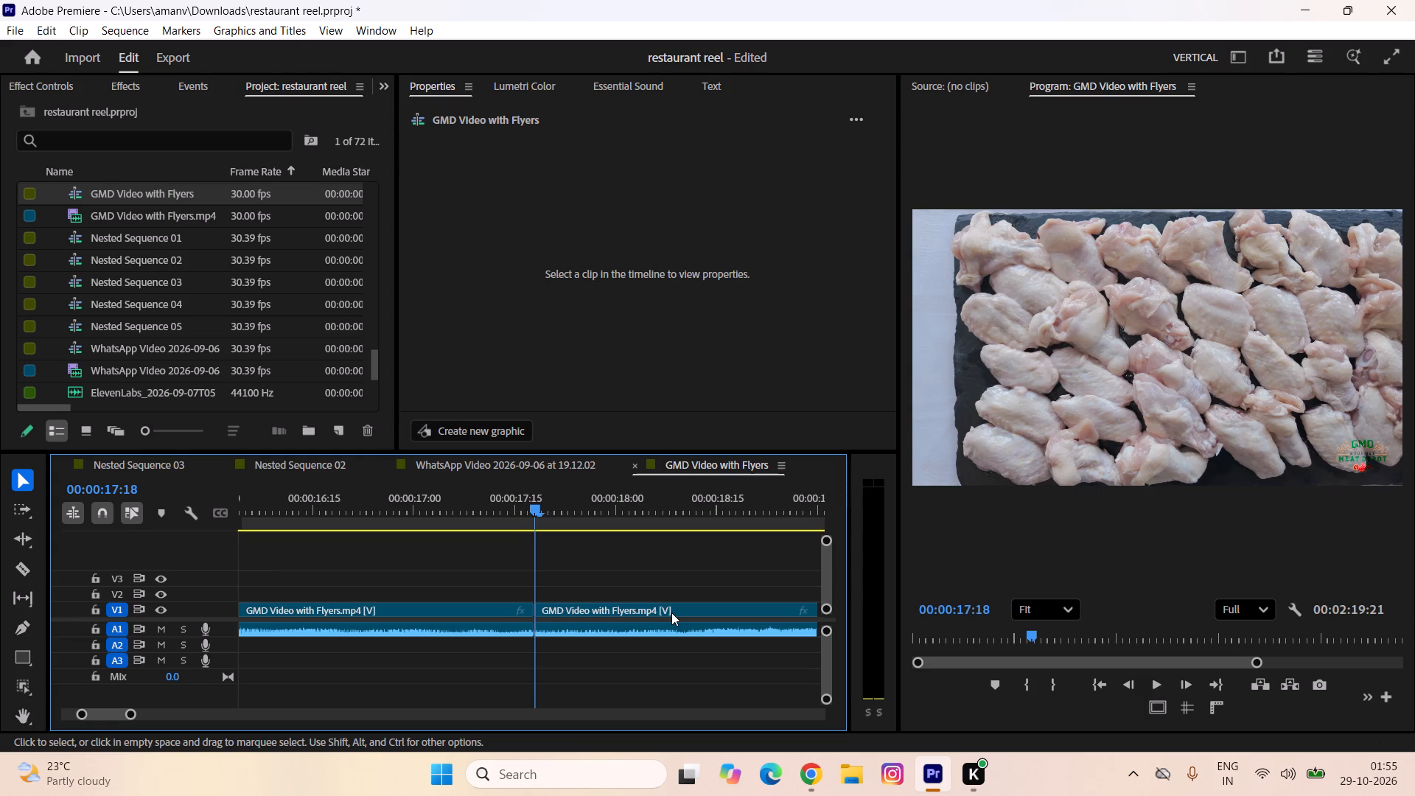
pyautogui.press('Left')
pyautogui.press('space')
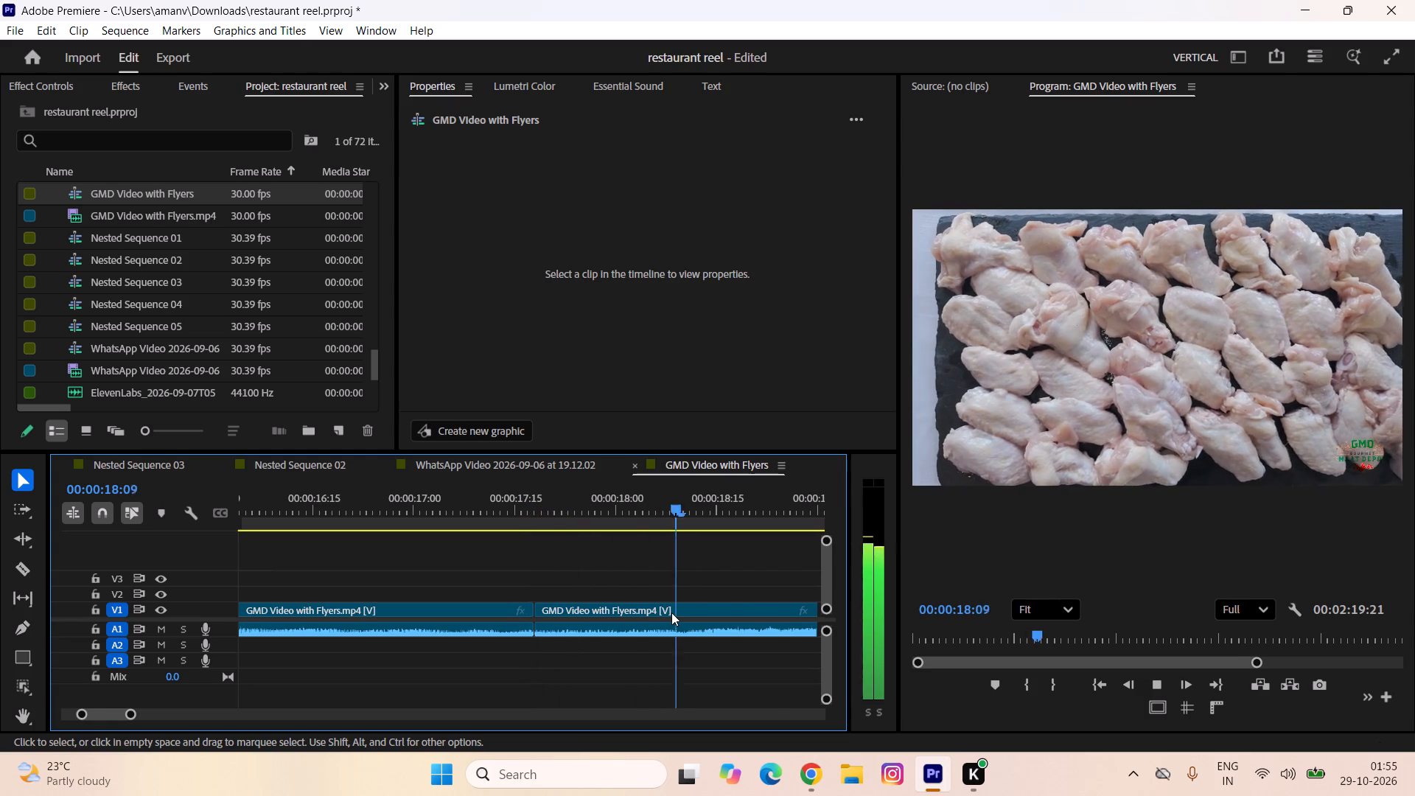
pyautogui.write('--')
pyautogui.press('Up')
pyautogui.press('Up')
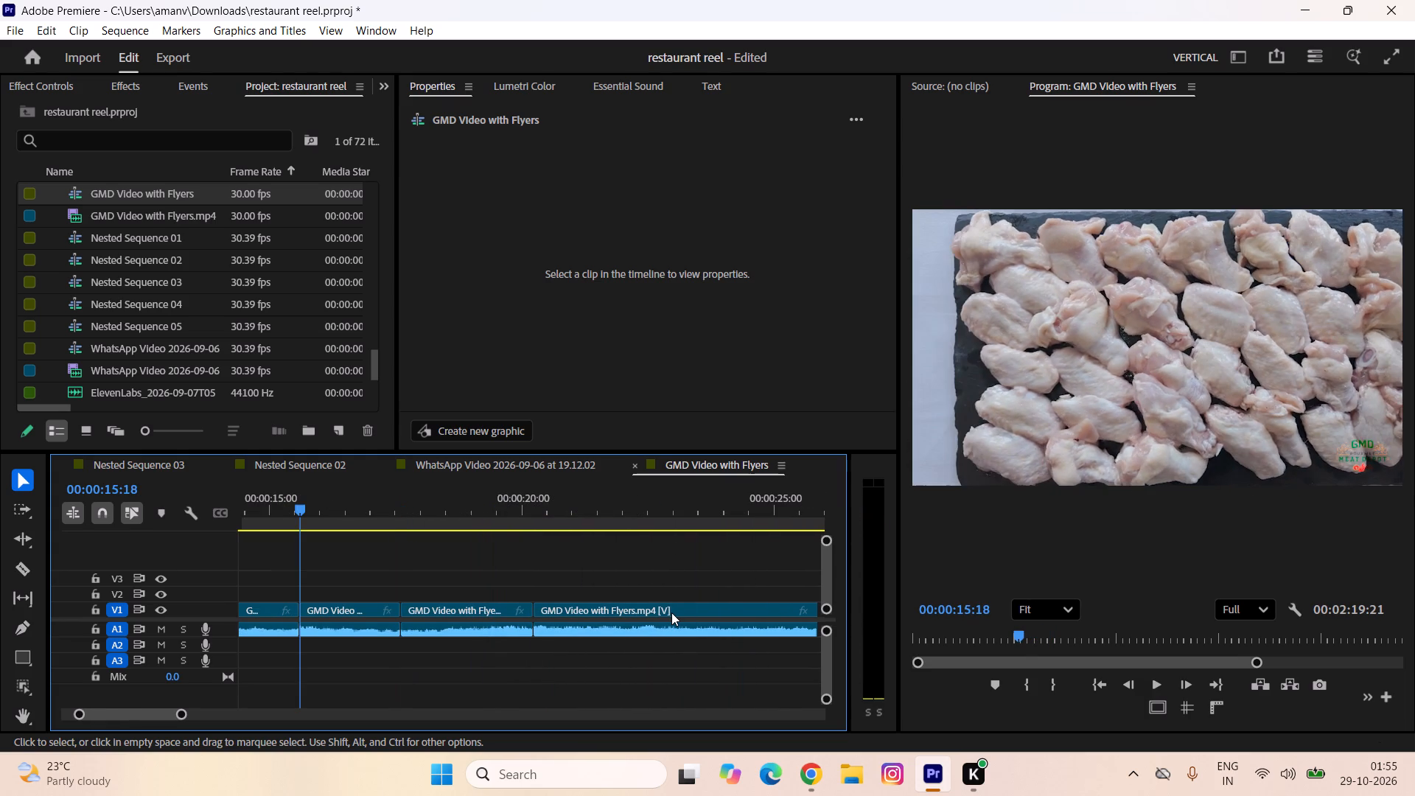
# Remove the flyer clip after the loose chicken wings shot, including the leftover flyer frame at 00:00:26:01, and close the gap.
pyautogui.press('space')
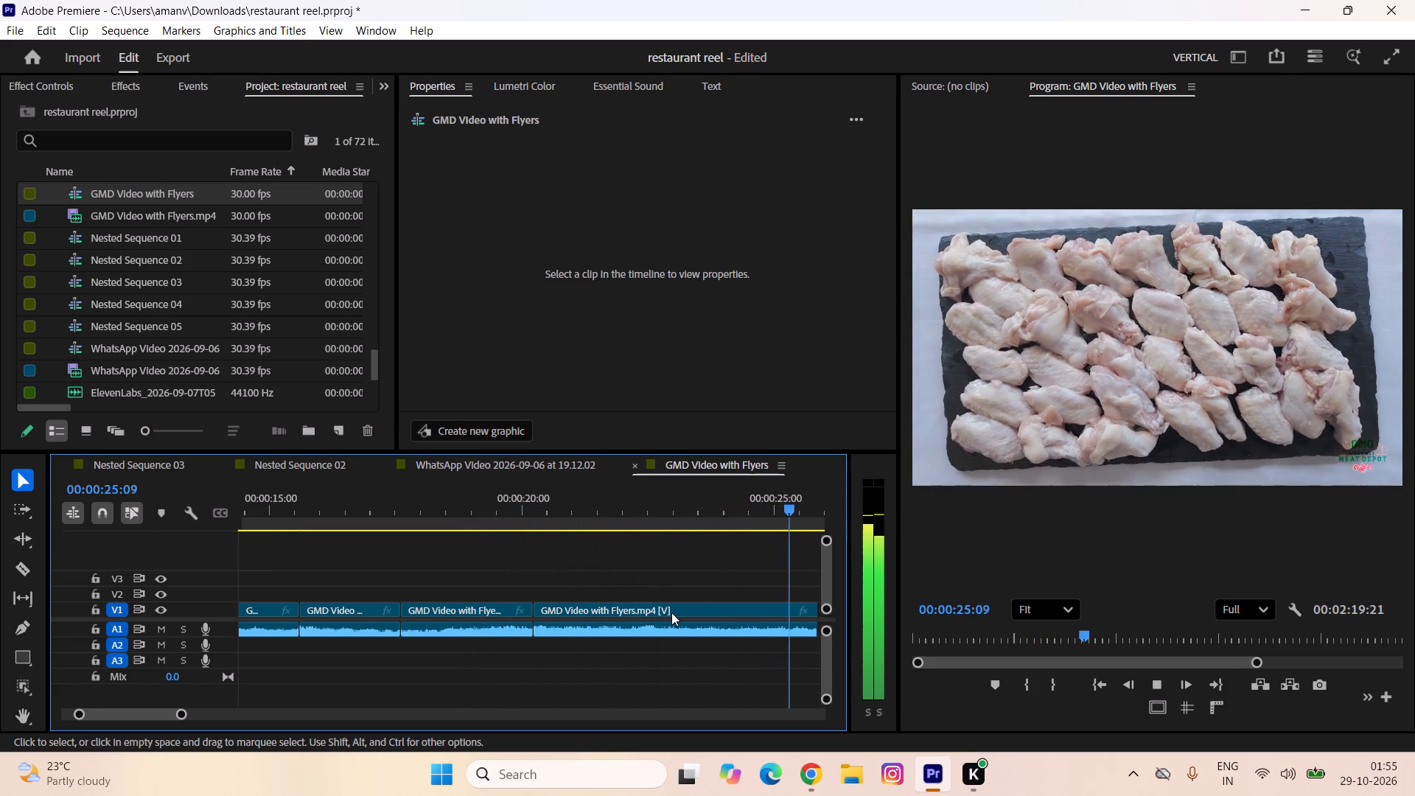
pyautogui.press('space')
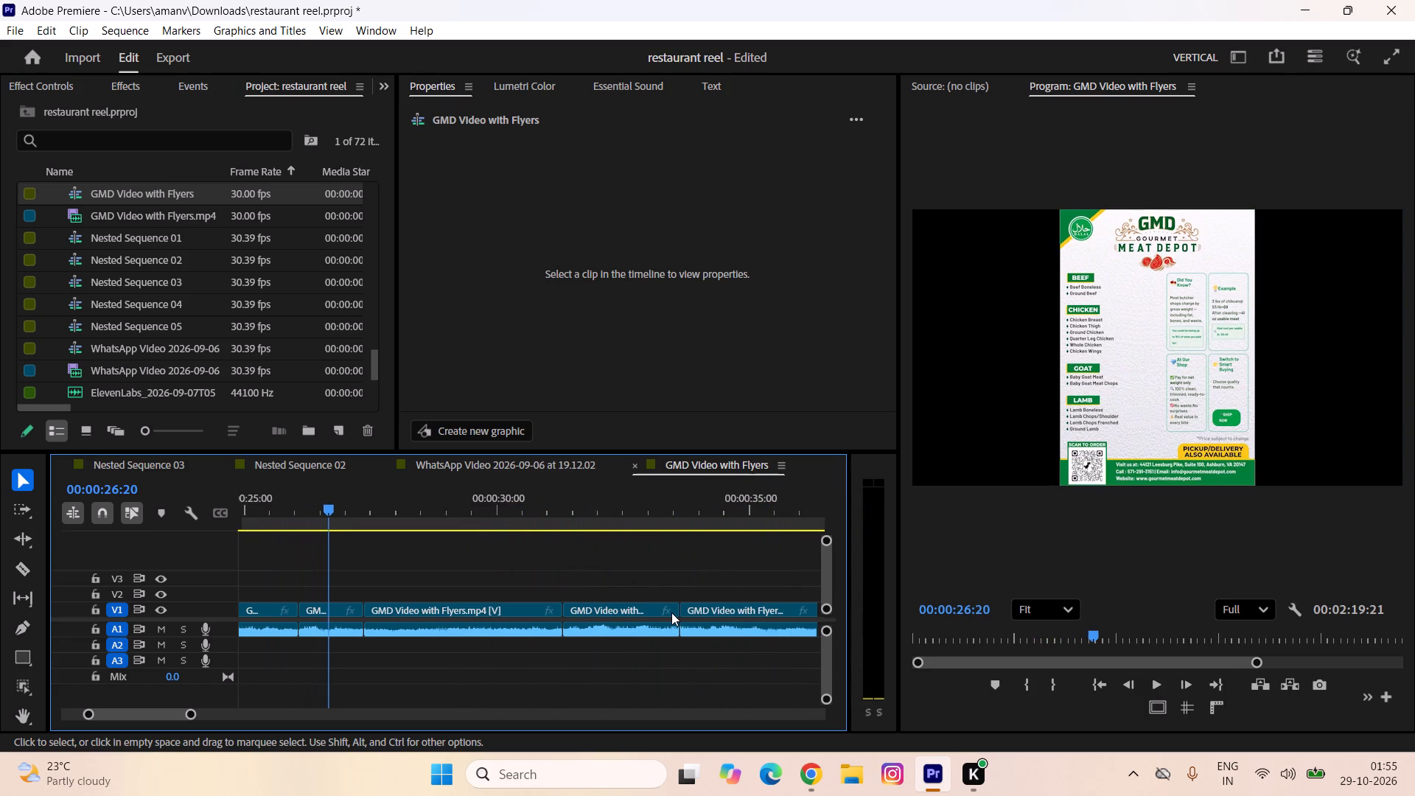
pyautogui.moveTo(320, 576); pyautogui.dragTo(329, 643)
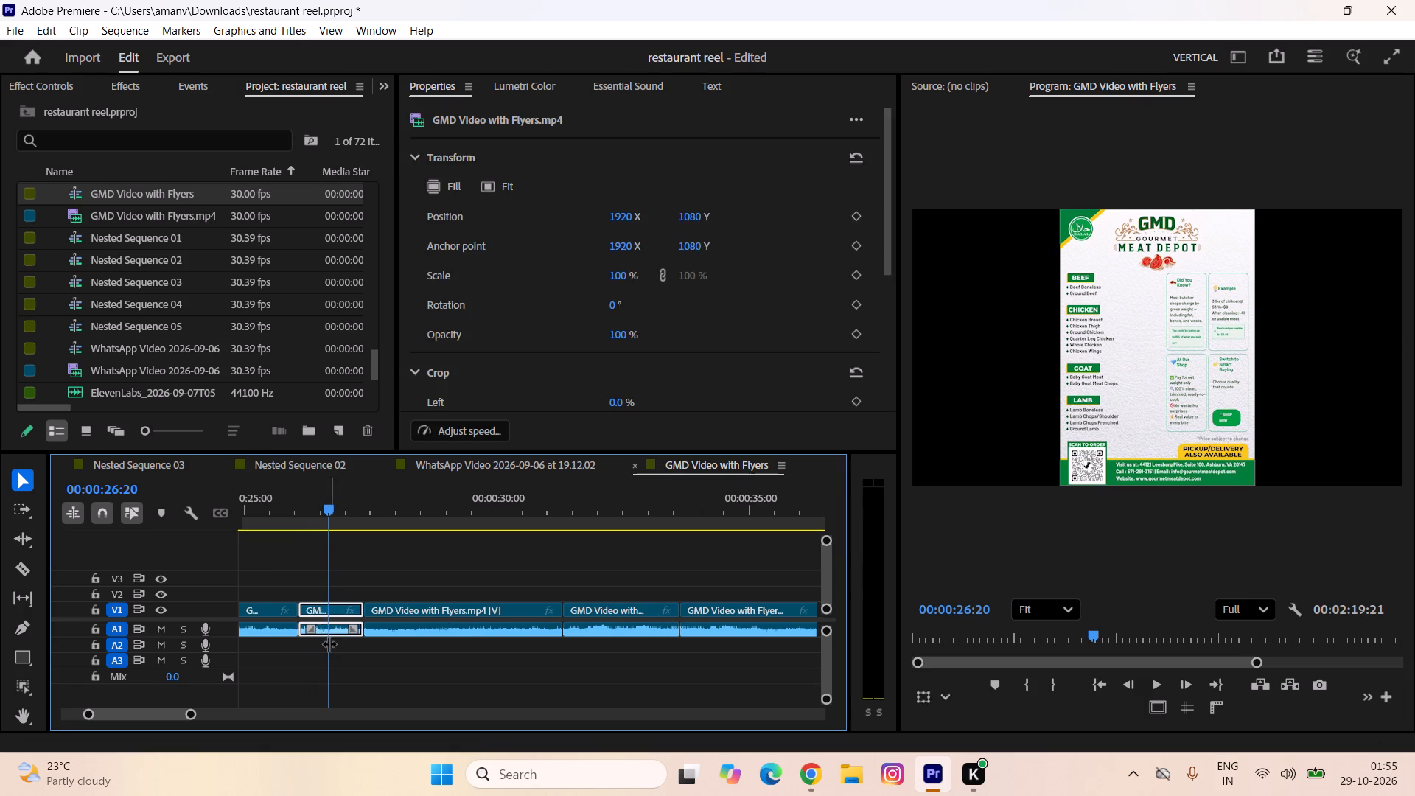
pyautogui.press('BackSpace')
pyautogui.press('Up')
pyautogui.press('Left')
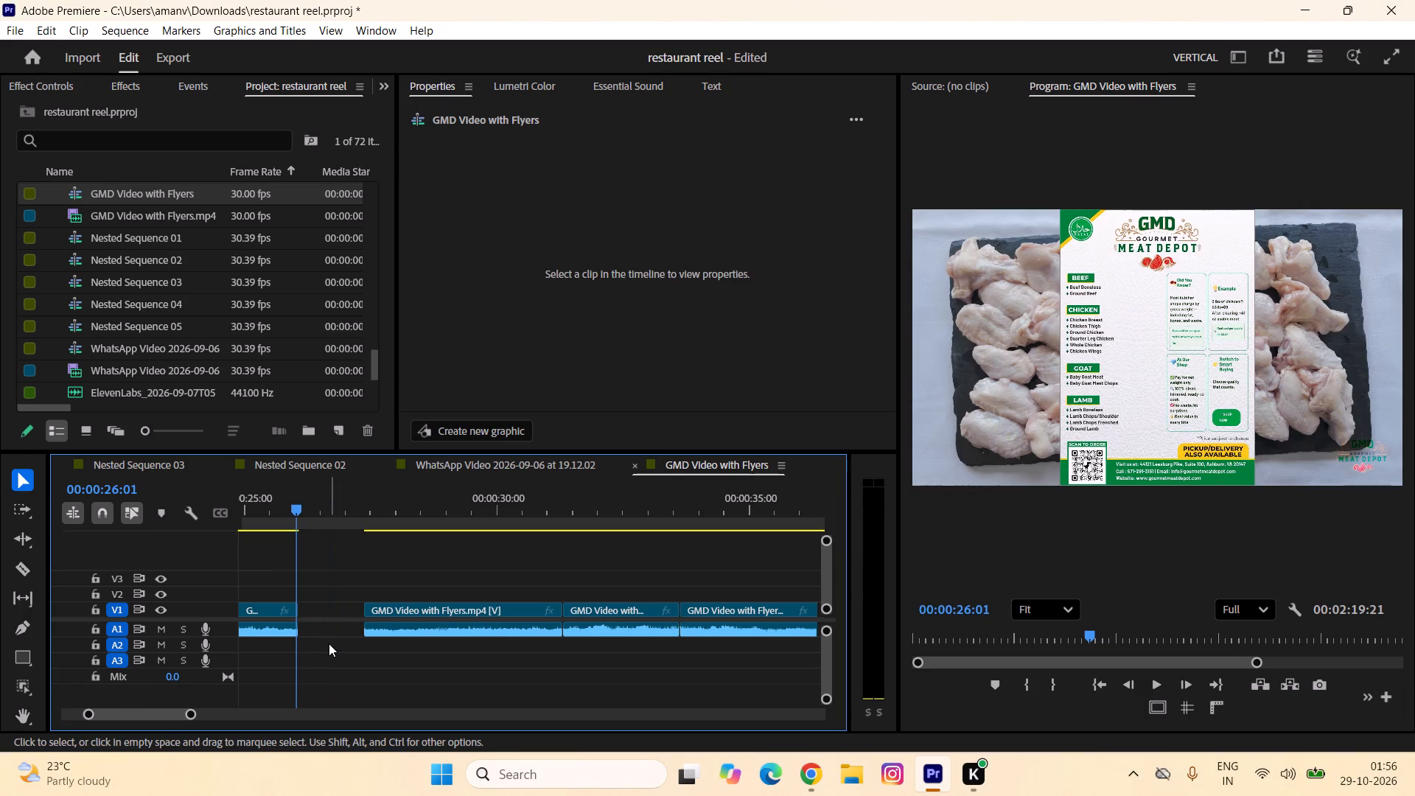
pyautogui.press('Left')
pyautogui.press('Right')
pyautogui.press('w')
pyautogui.click(324, 612)
pyautogui.press('BackSpace')
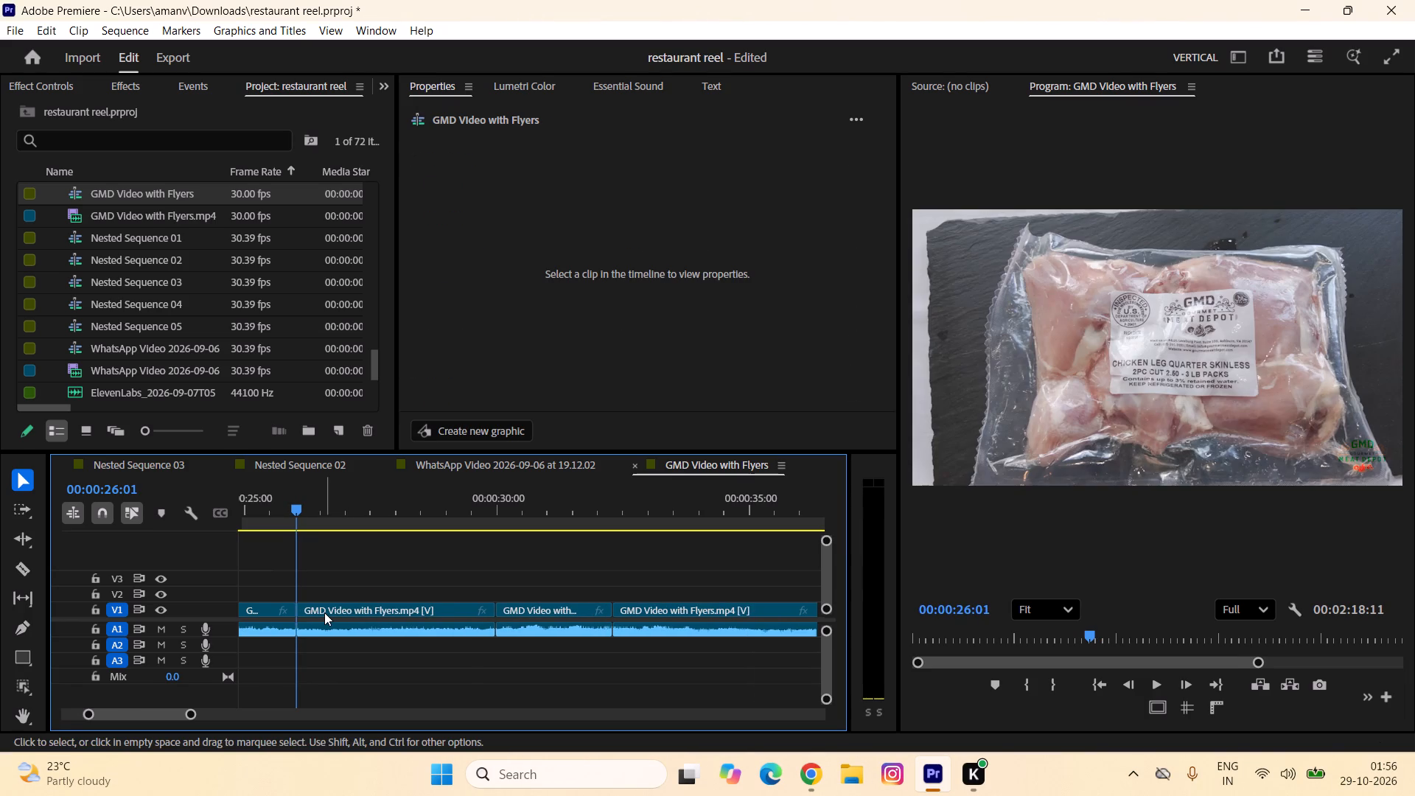
# Delete the flyer clip starting at 00:00:37:15, with its audio, and close the gap it leaves.
pyautogui.press('space')
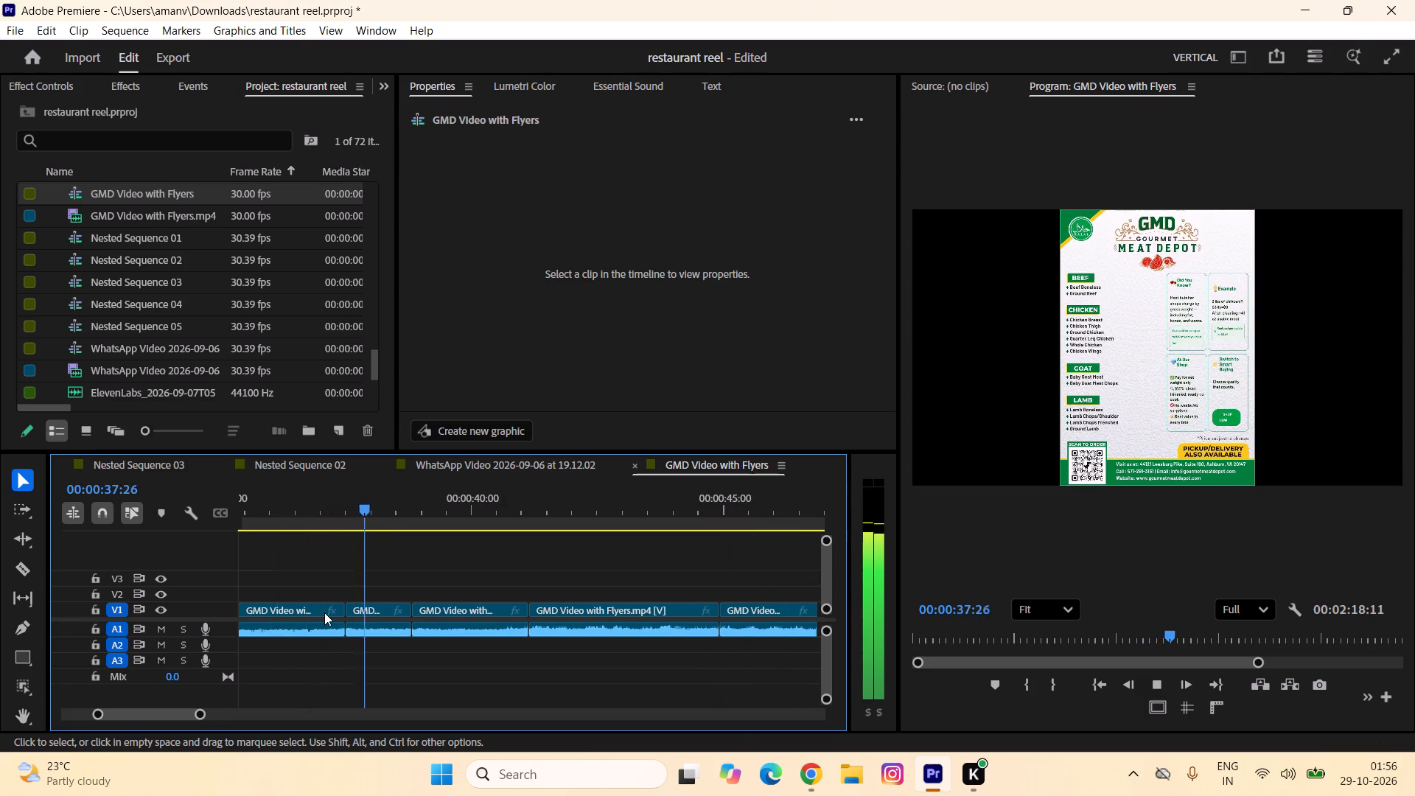
pyautogui.press('space')
pyautogui.moveTo(380, 580); pyautogui.dragTo(366, 635)
pyautogui.press('BackSpace')
pyautogui.click(366, 613)
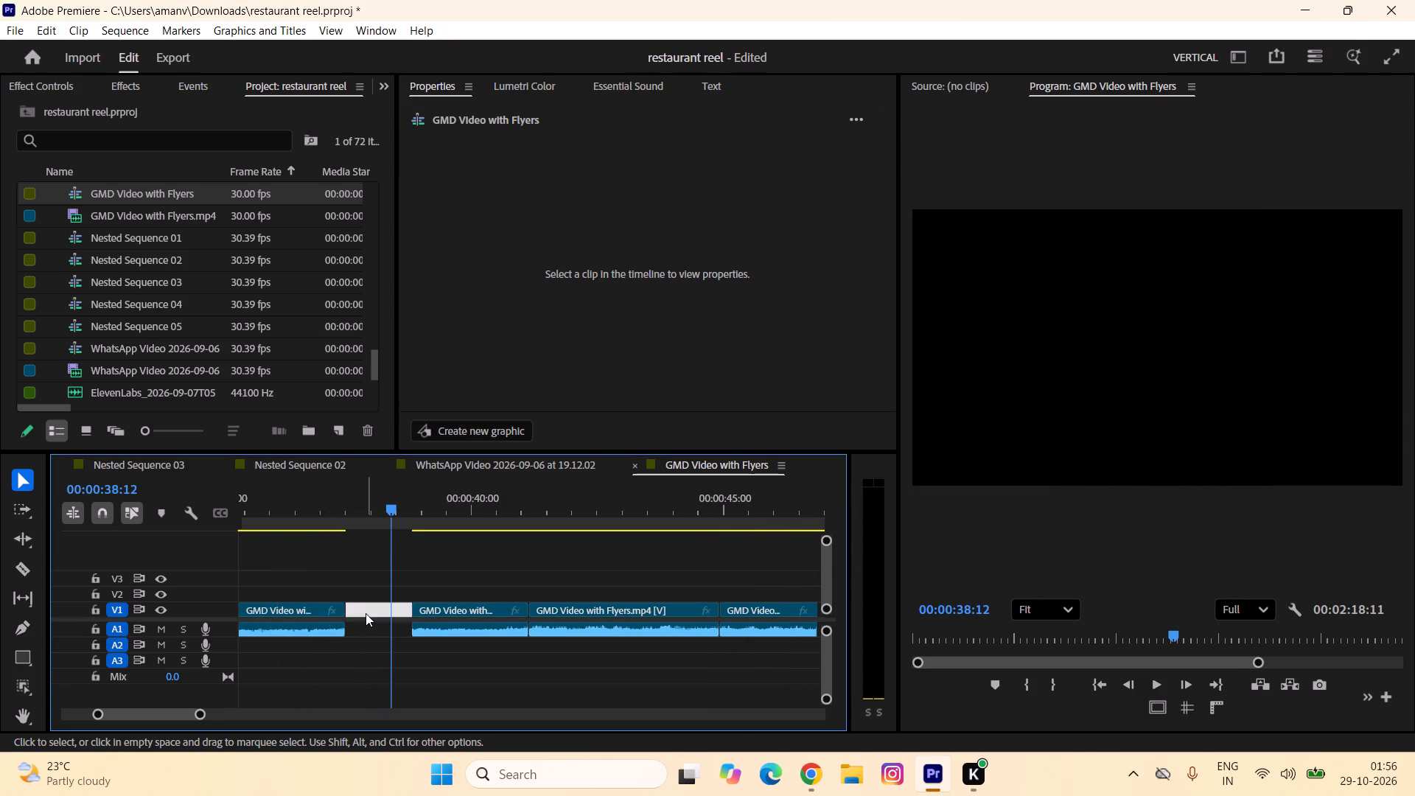
pyautogui.press('BackSpace')
# Ripple-trim the leftover flyer frame at 00:00:37:14 off the end of the chicken leg clip.
pyautogui.press('Up')
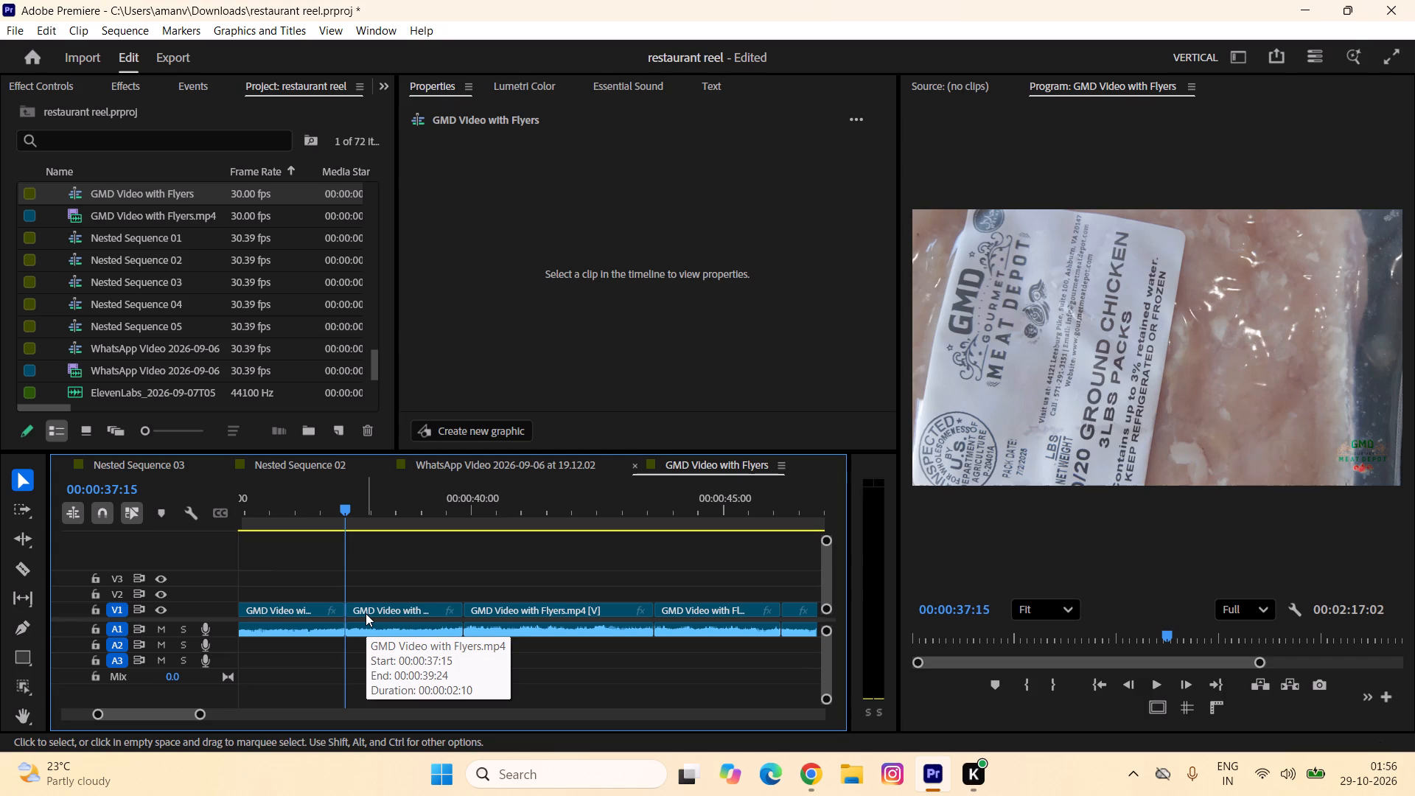
pyautogui.press('Left')
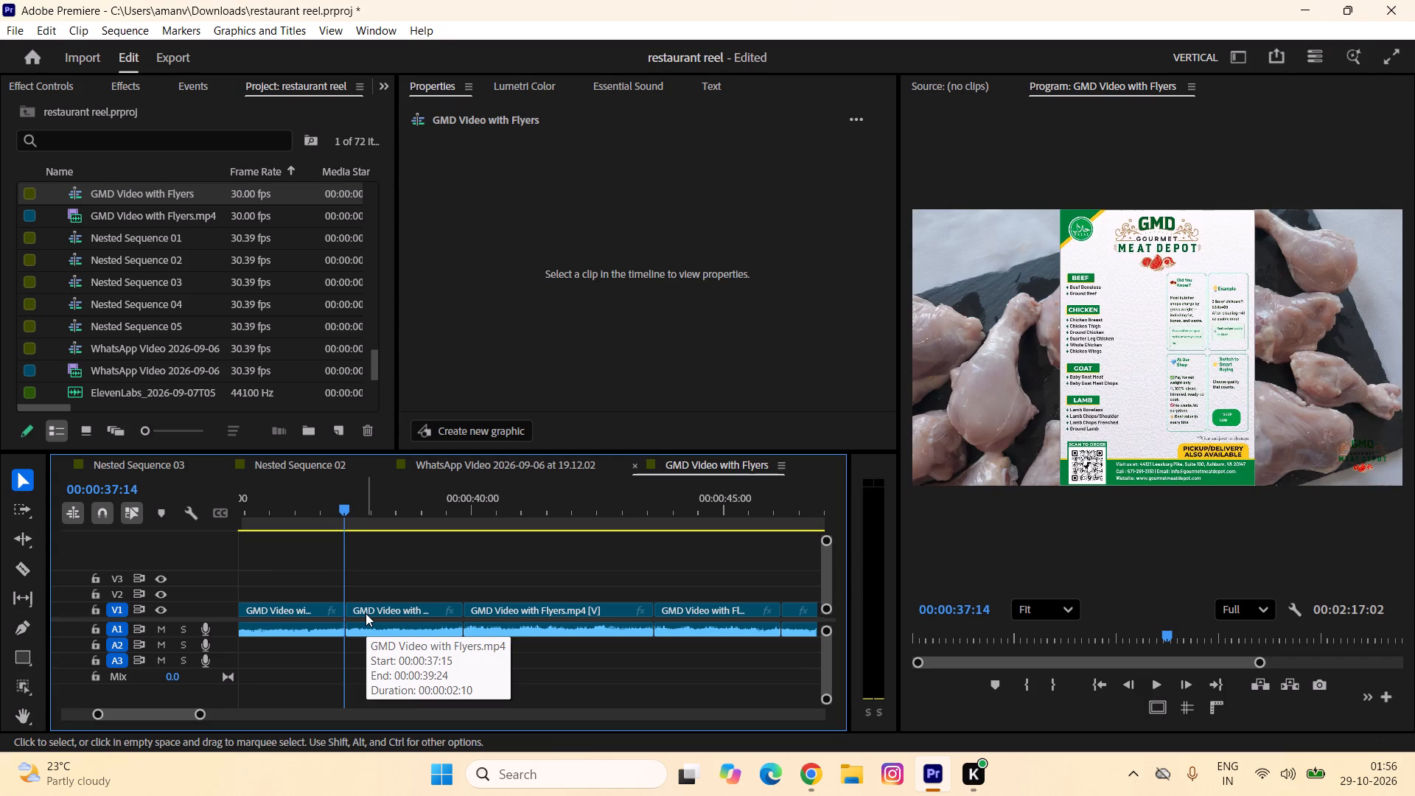
pyautogui.press('Left')
pyautogui.press('Right')
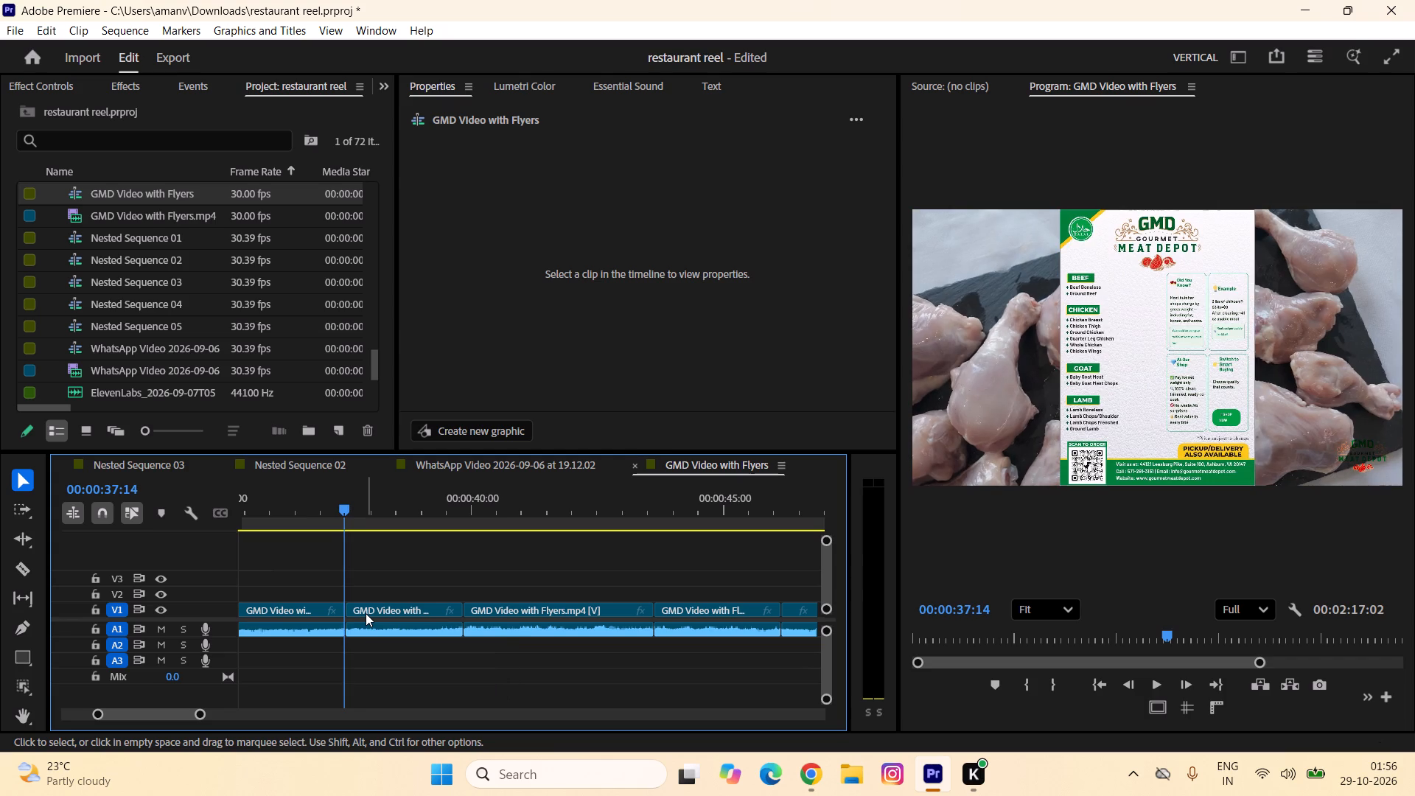
pyautogui.write('w')
# Find the flyer's first frame over the ground chicken bowl and ripple-trim that clip's end from 00:00:42:07.
pyautogui.press('space')
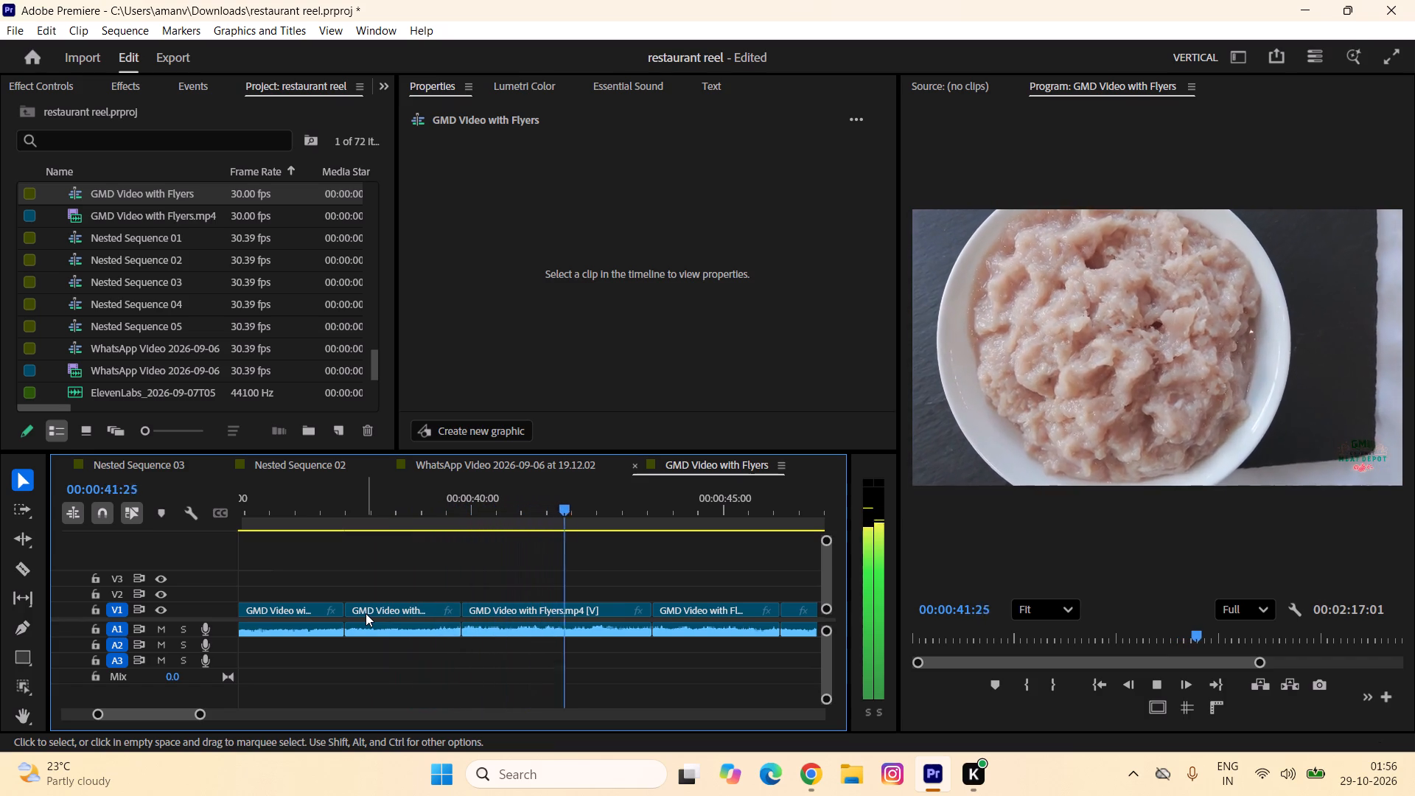
pyautogui.press('space')
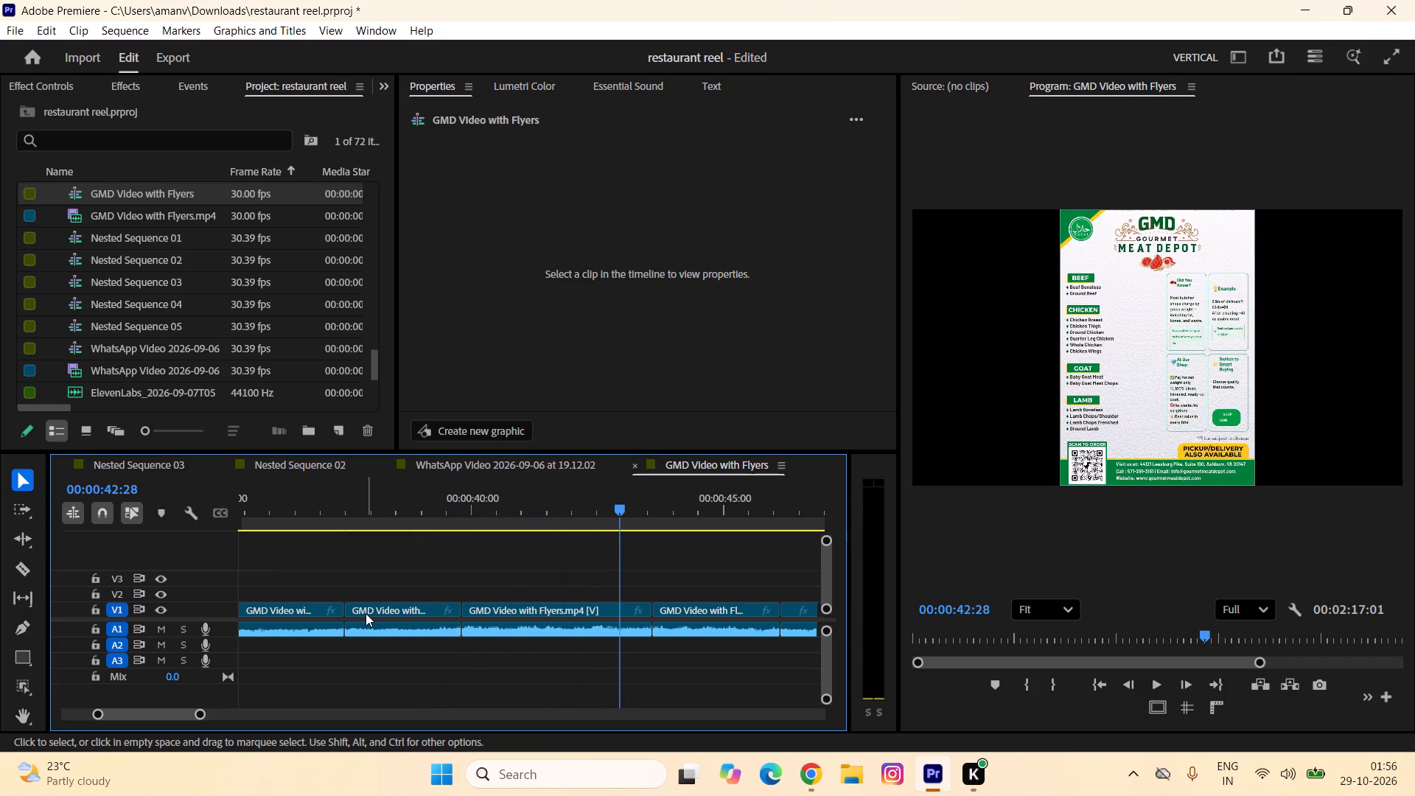
pyautogui.click(589, 512)
pyautogui.press('space')
pyautogui.press('space')
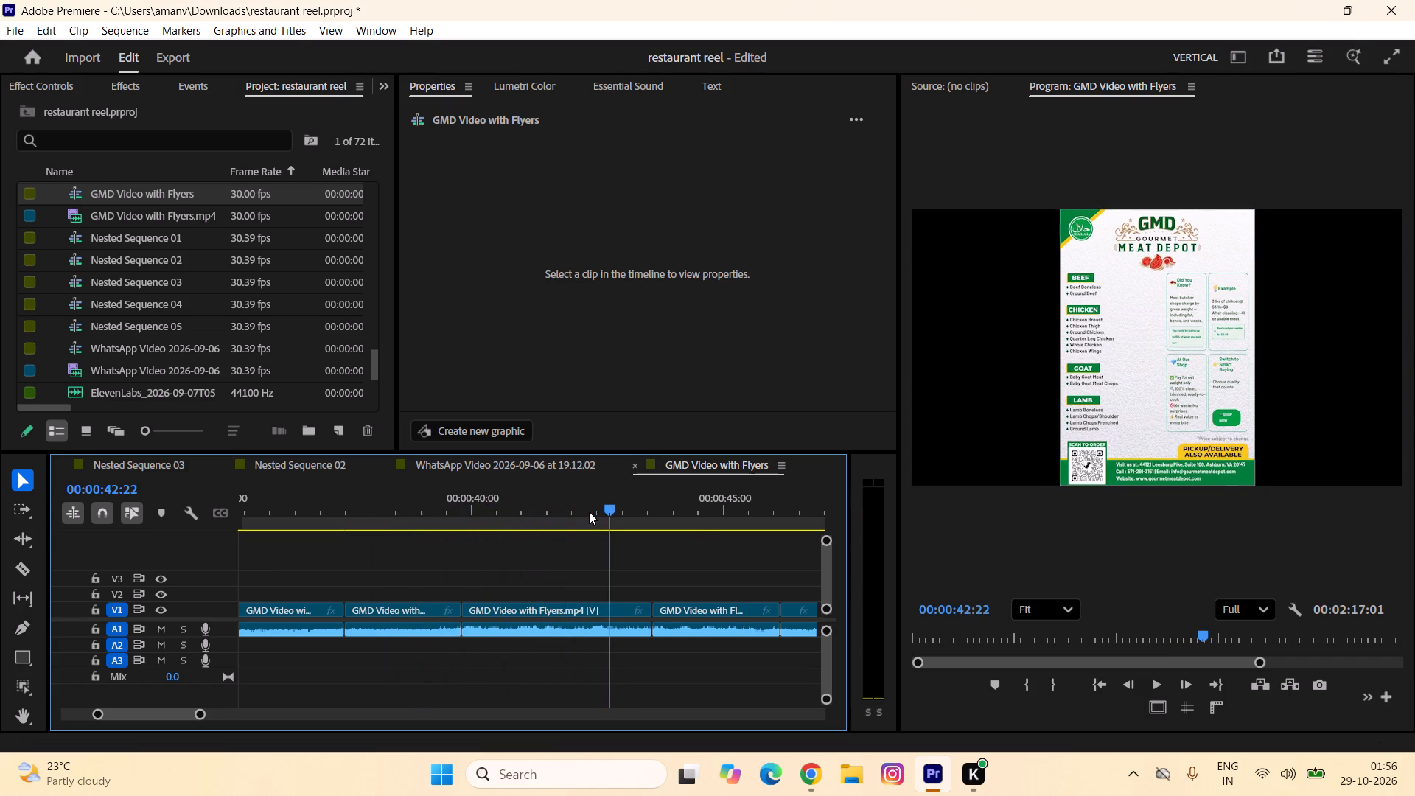
pyautogui.press('Left')
pyautogui.press('Left')
pyautogui.press('Left')
pyautogui.press('Left')
pyautogui.press('Left')
pyautogui.press('Left')
pyautogui.press('Left')
pyautogui.press('Left')
pyautogui.press('Left')
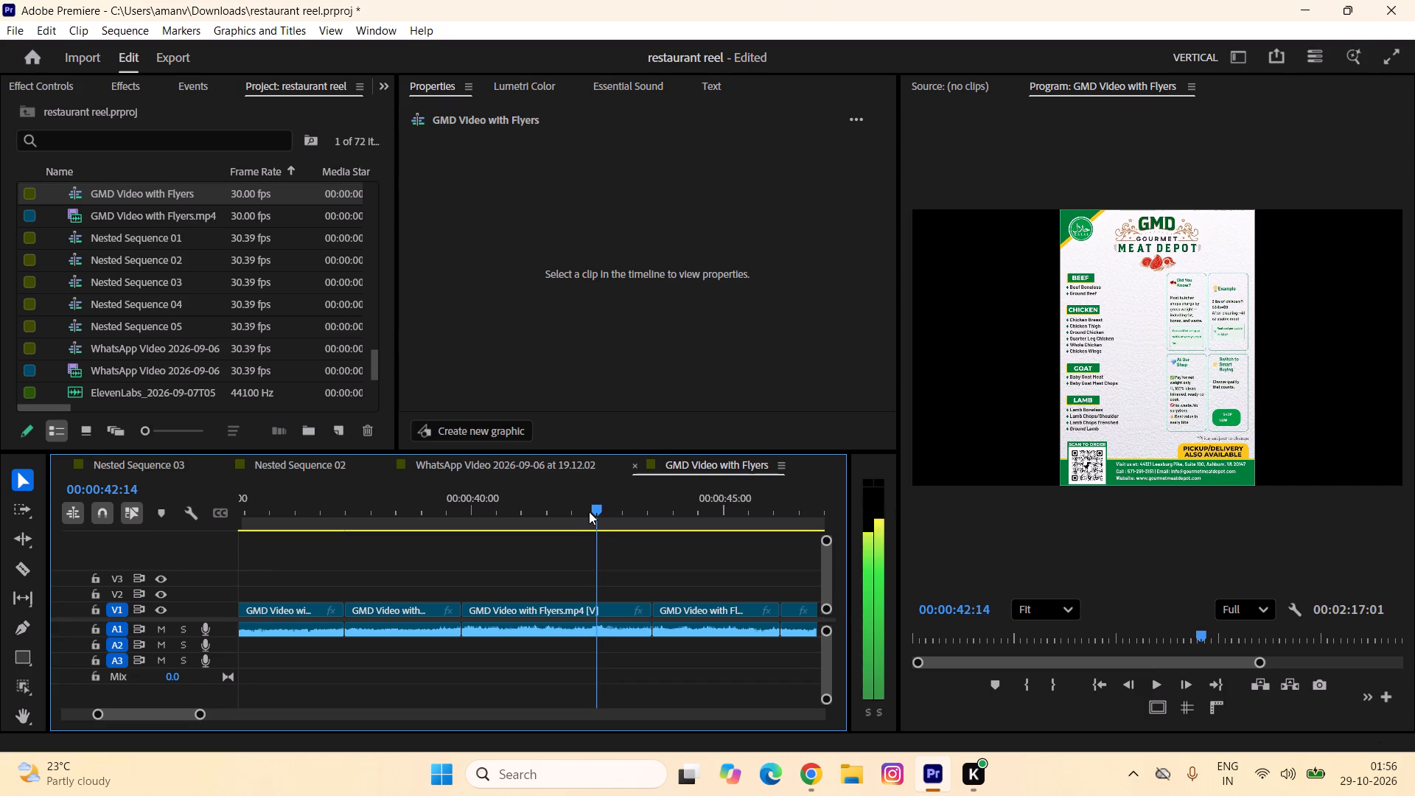
pyautogui.press('Left')
pyautogui.press('Left')
pyautogui.press('Left')
pyautogui.press('Left')
pyautogui.press('Left')
pyautogui.press('Left')
pyautogui.press('Left')
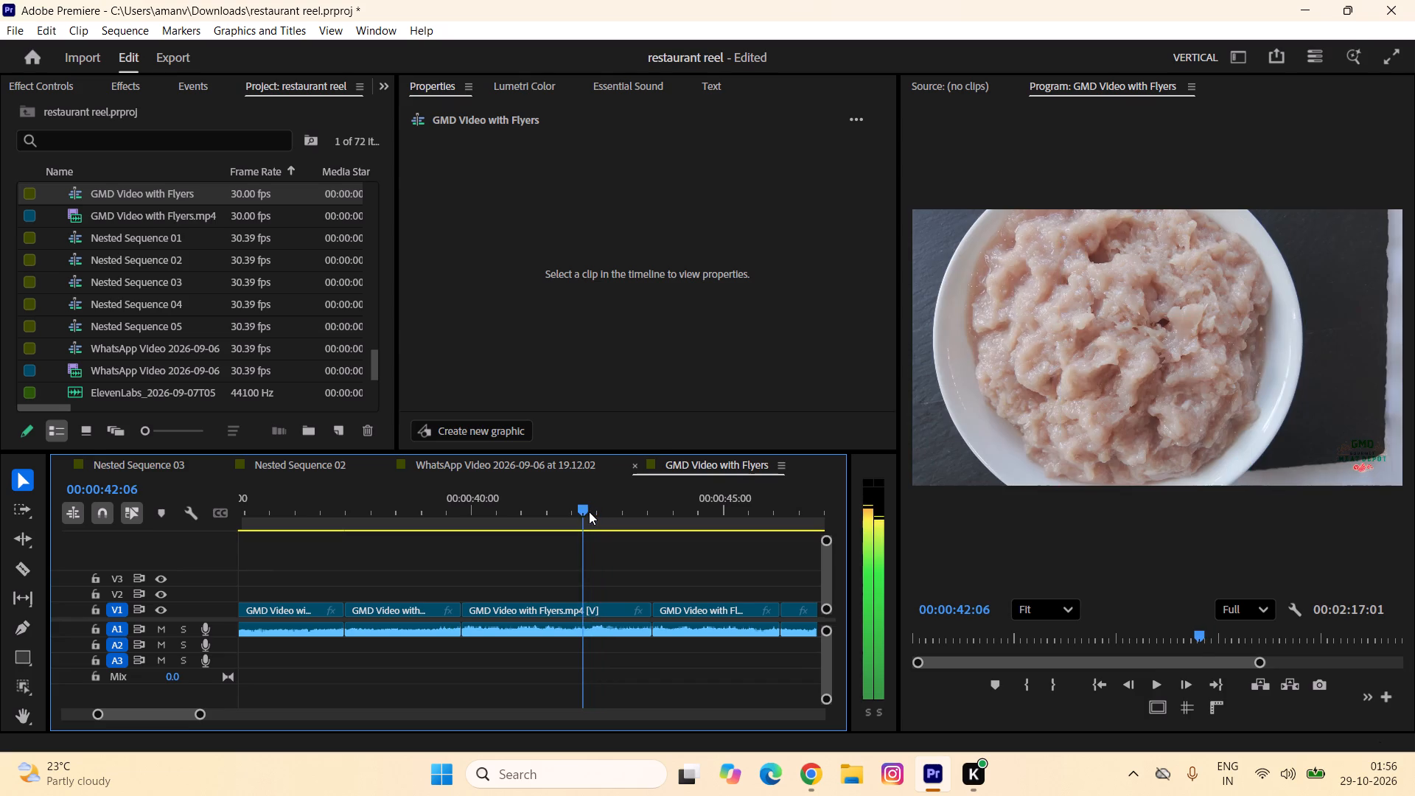
pyautogui.press('Left')
pyautogui.press('Right')
pyautogui.press('Right')
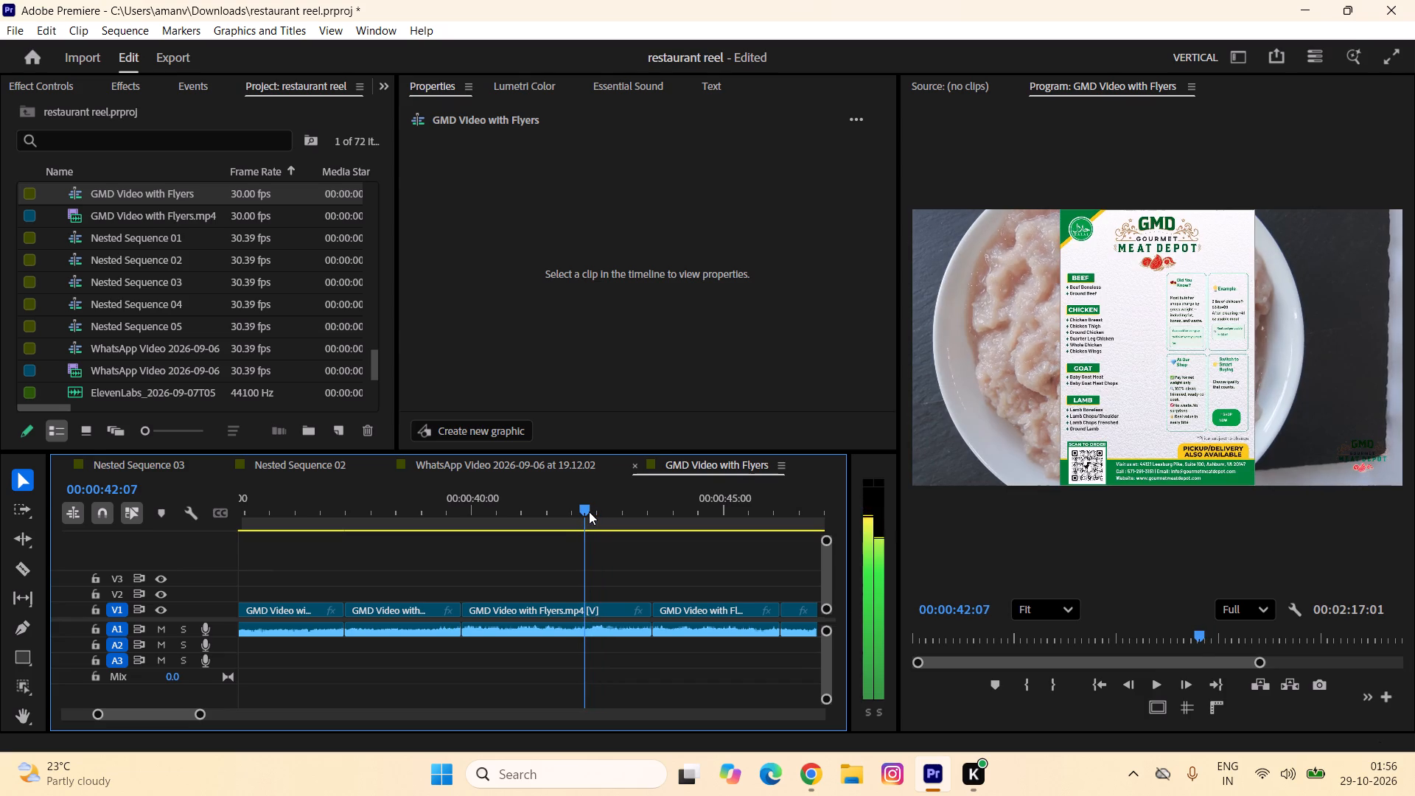
pyautogui.press('w')
# Remove the flyer clip after the baby goat chops shot, including the leftover flyer frame at 00:00:49:24, and close the gap.
pyautogui.click(582, 514)
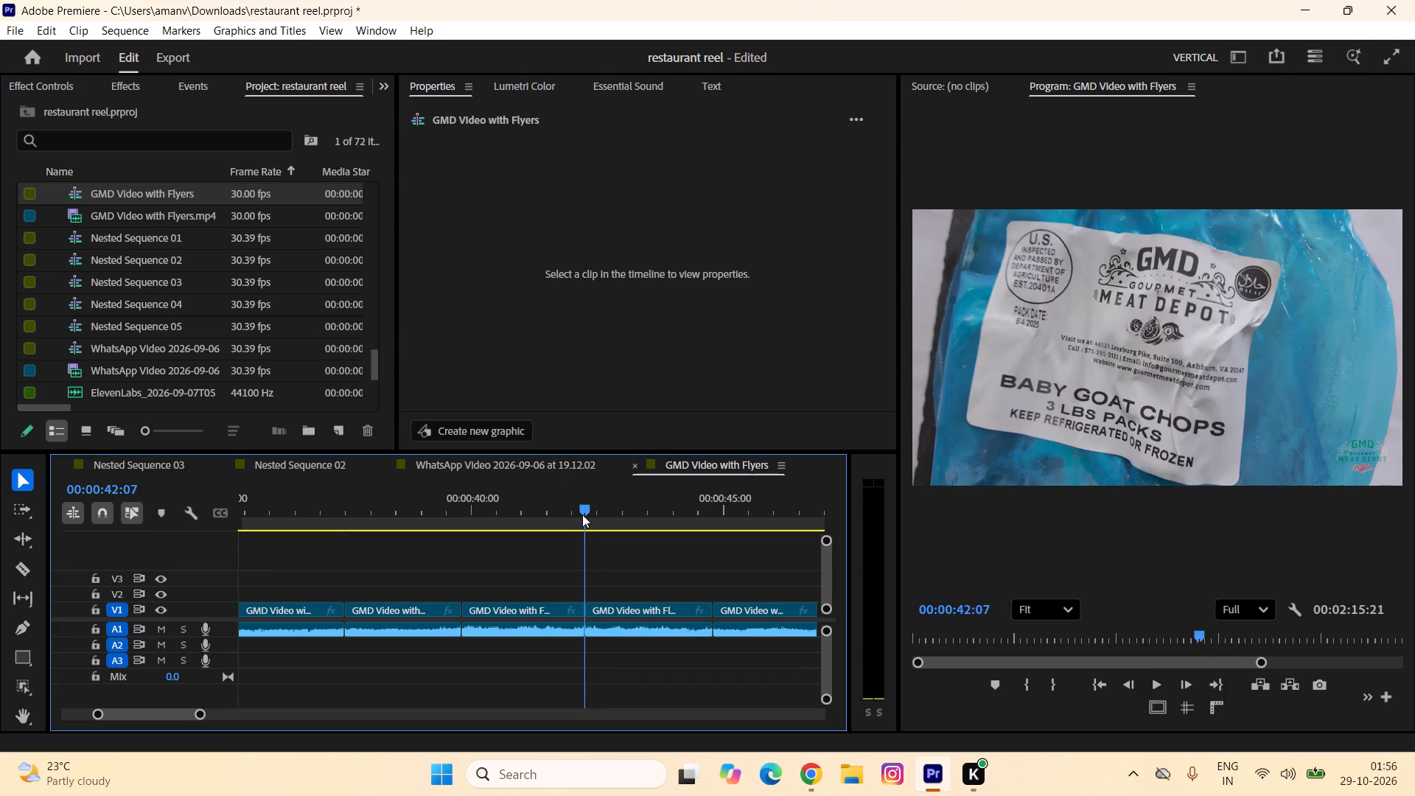
pyautogui.click(565, 514)
pyautogui.press('space')
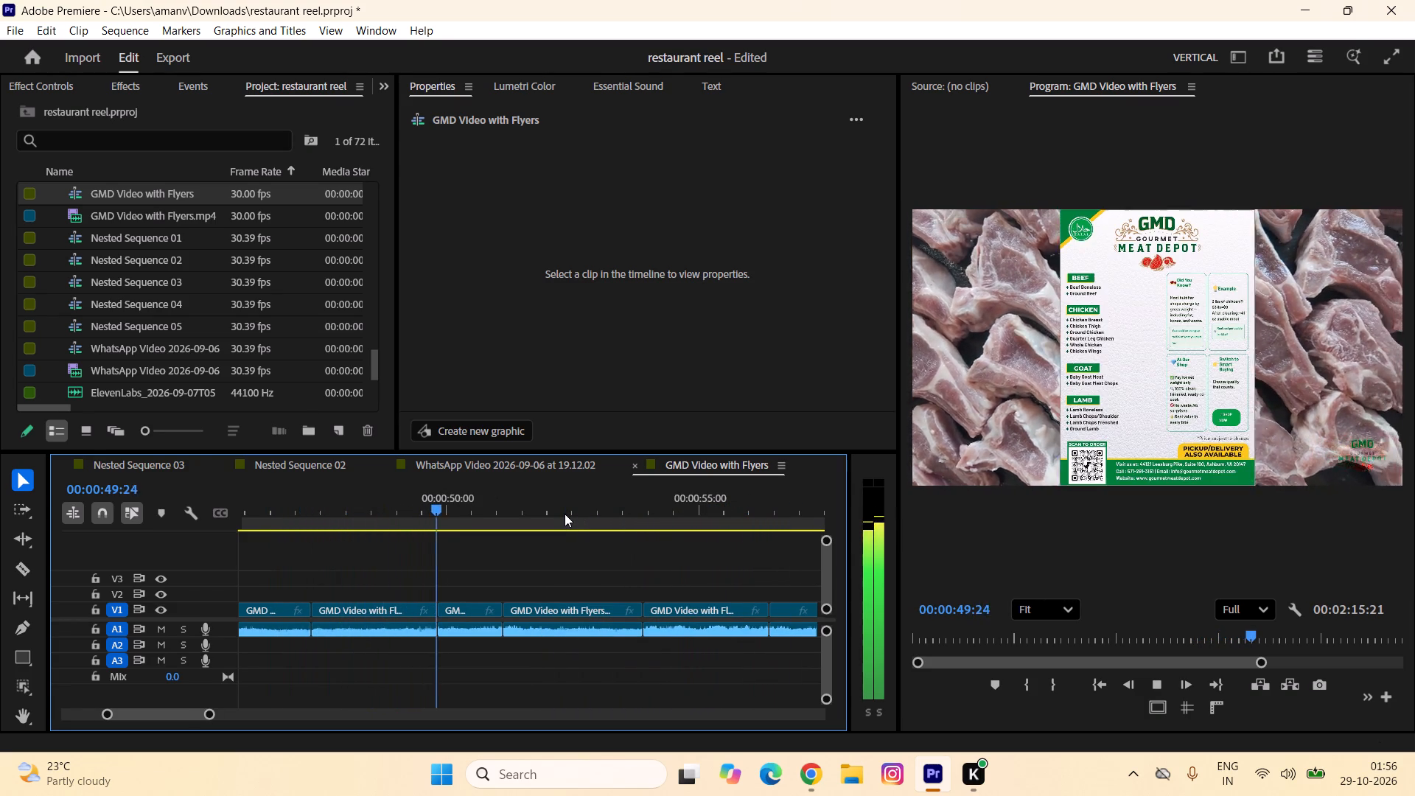
pyautogui.press('space')
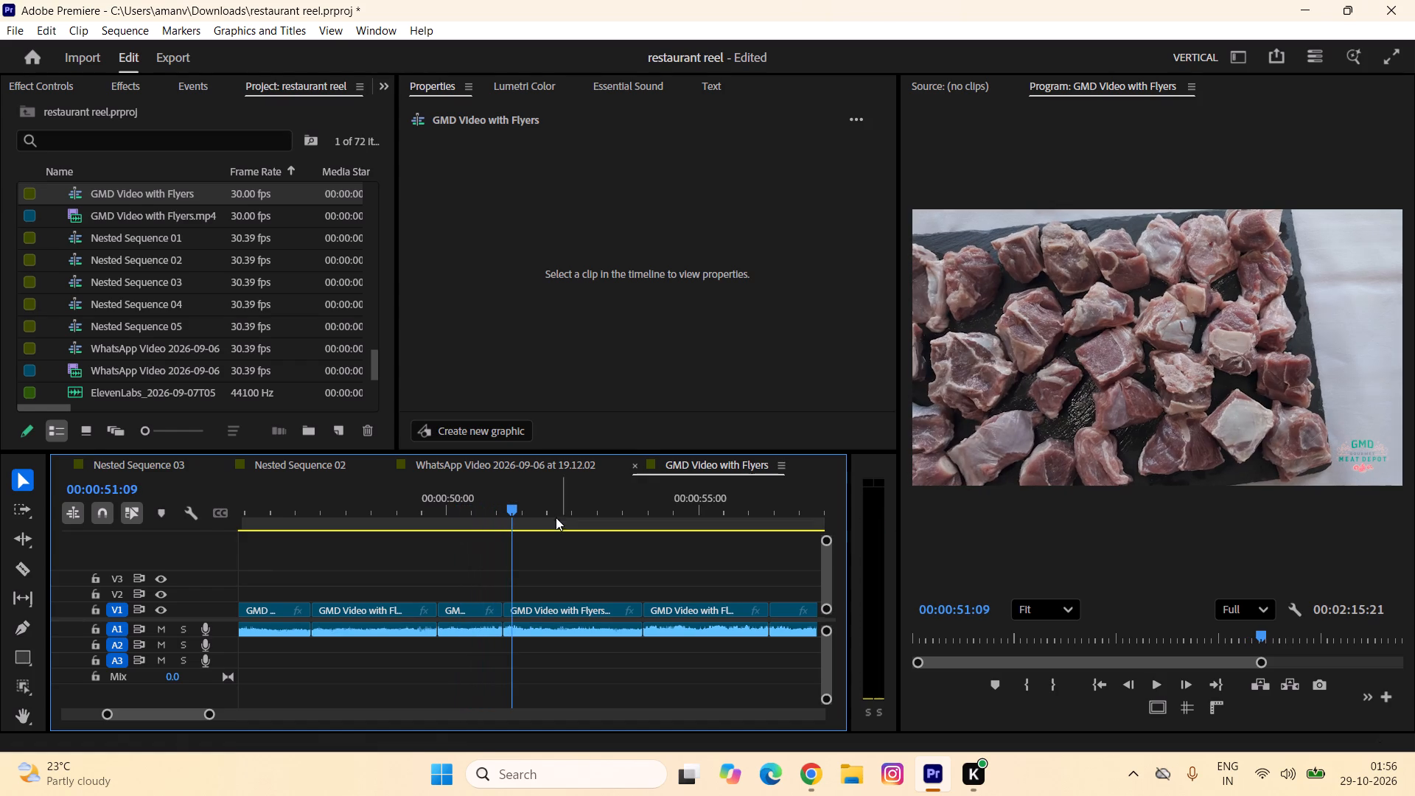
pyautogui.moveTo(480, 564); pyautogui.dragTo(486, 638)
pyautogui.press('BackSpace')
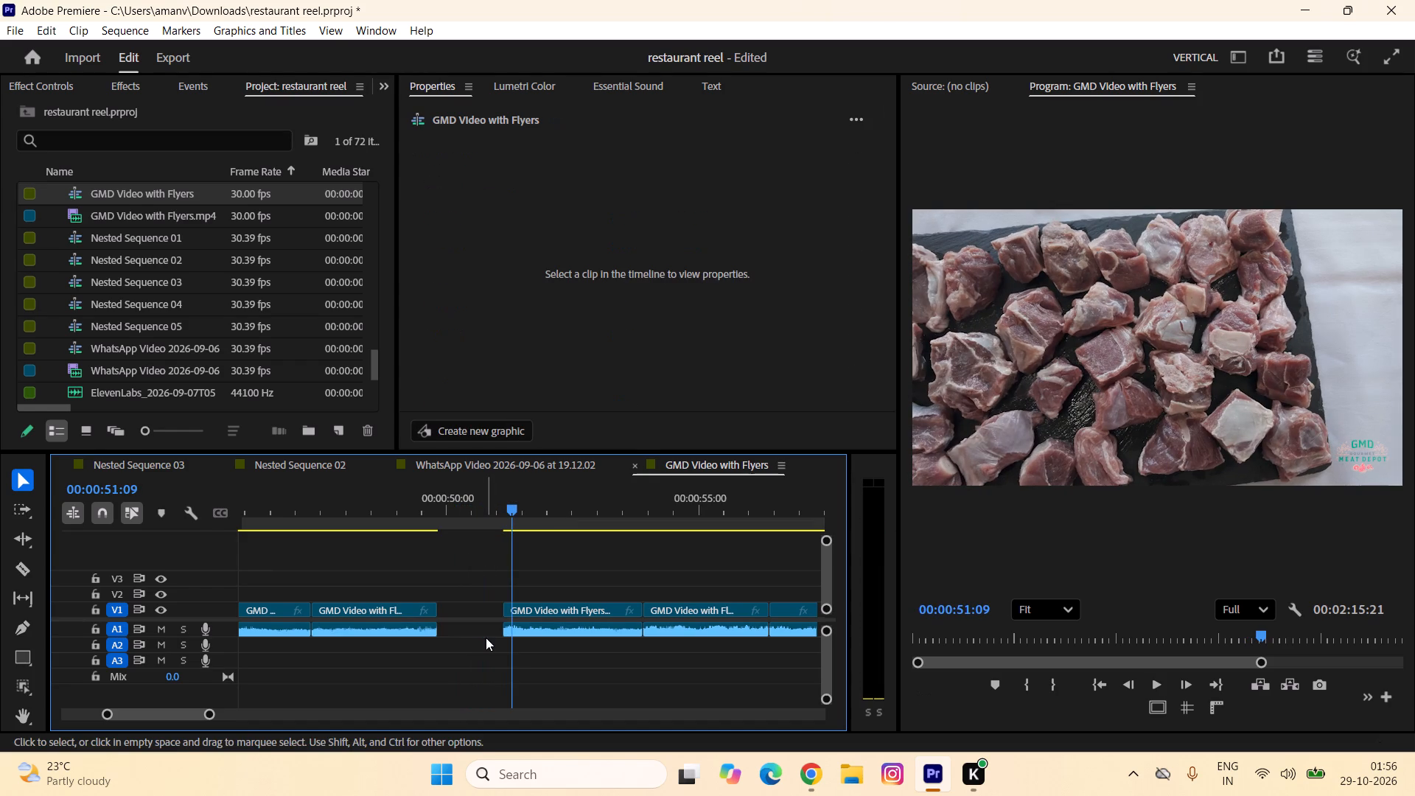
pyautogui.press('Up')
pyautogui.press('Up')
pyautogui.press('Left')
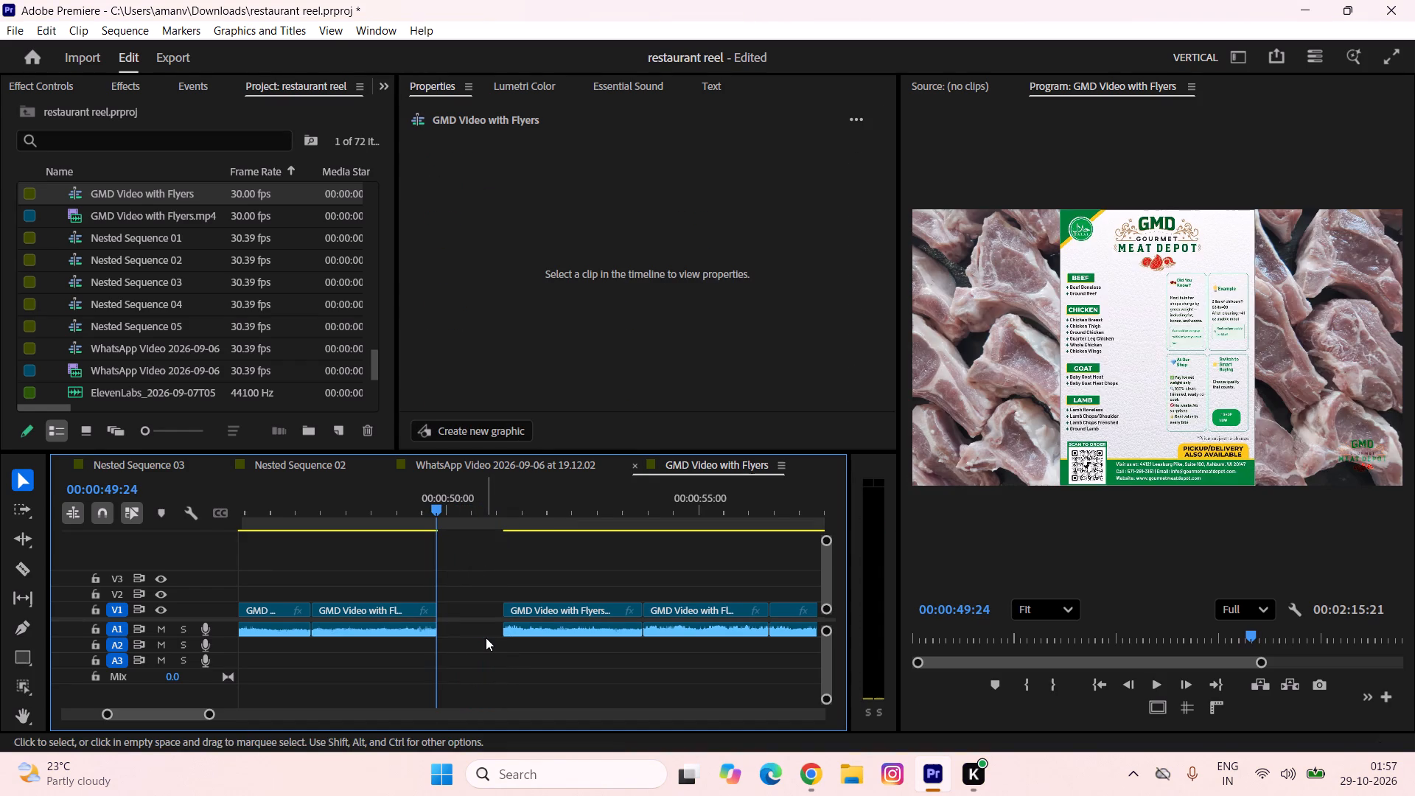
pyautogui.press('Left')
pyautogui.press('Right')
pyautogui.press('w')
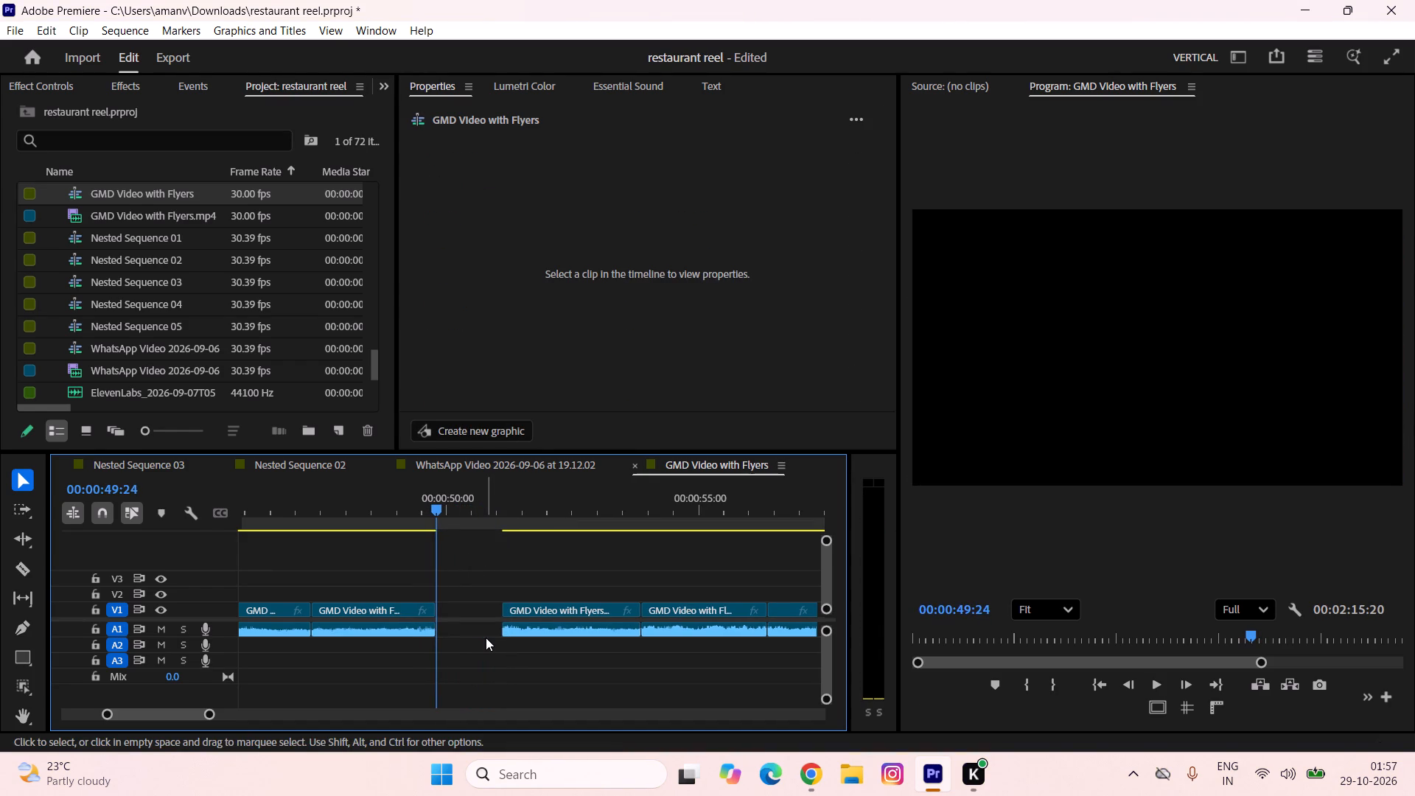
pyautogui.click(470, 614)
pyautogui.press('BackSpace')
# Remove the flyer clip after the cubed meat shot, including the leftover flyer frame at 00:00:55:01, and close the gap.
pyautogui.press('space')
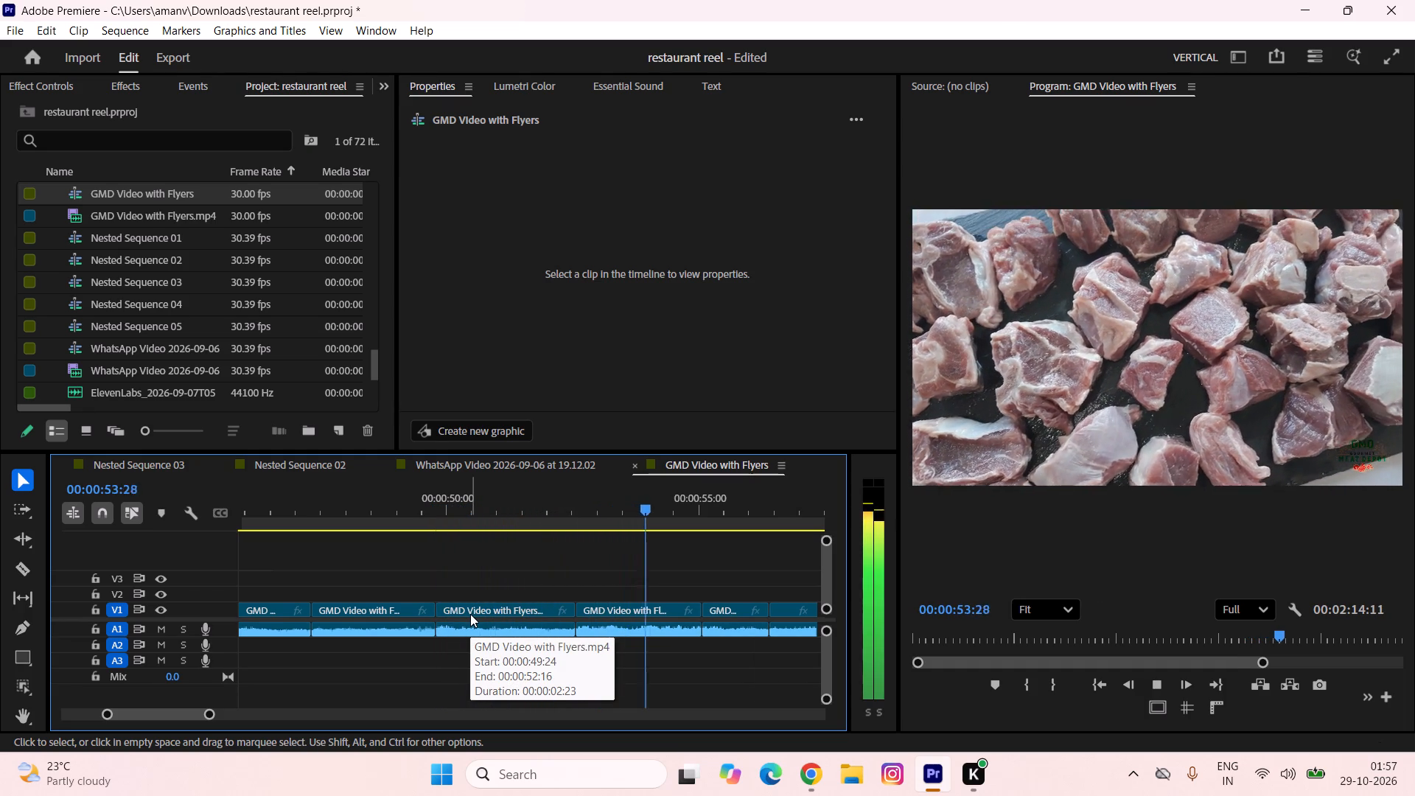
pyautogui.press('space')
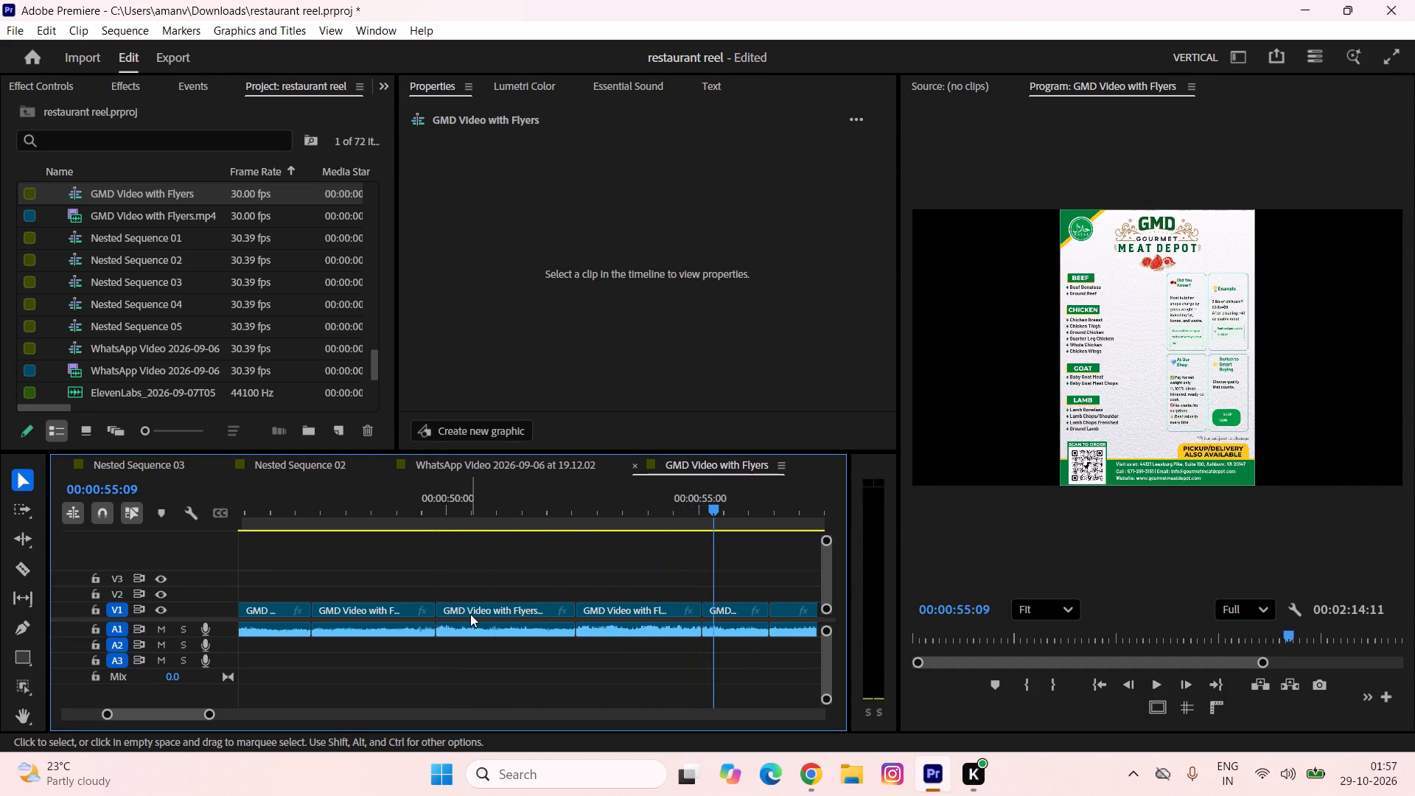
pyautogui.moveTo(746, 563); pyautogui.dragTo(741, 643)
pyautogui.press('BackSpace')
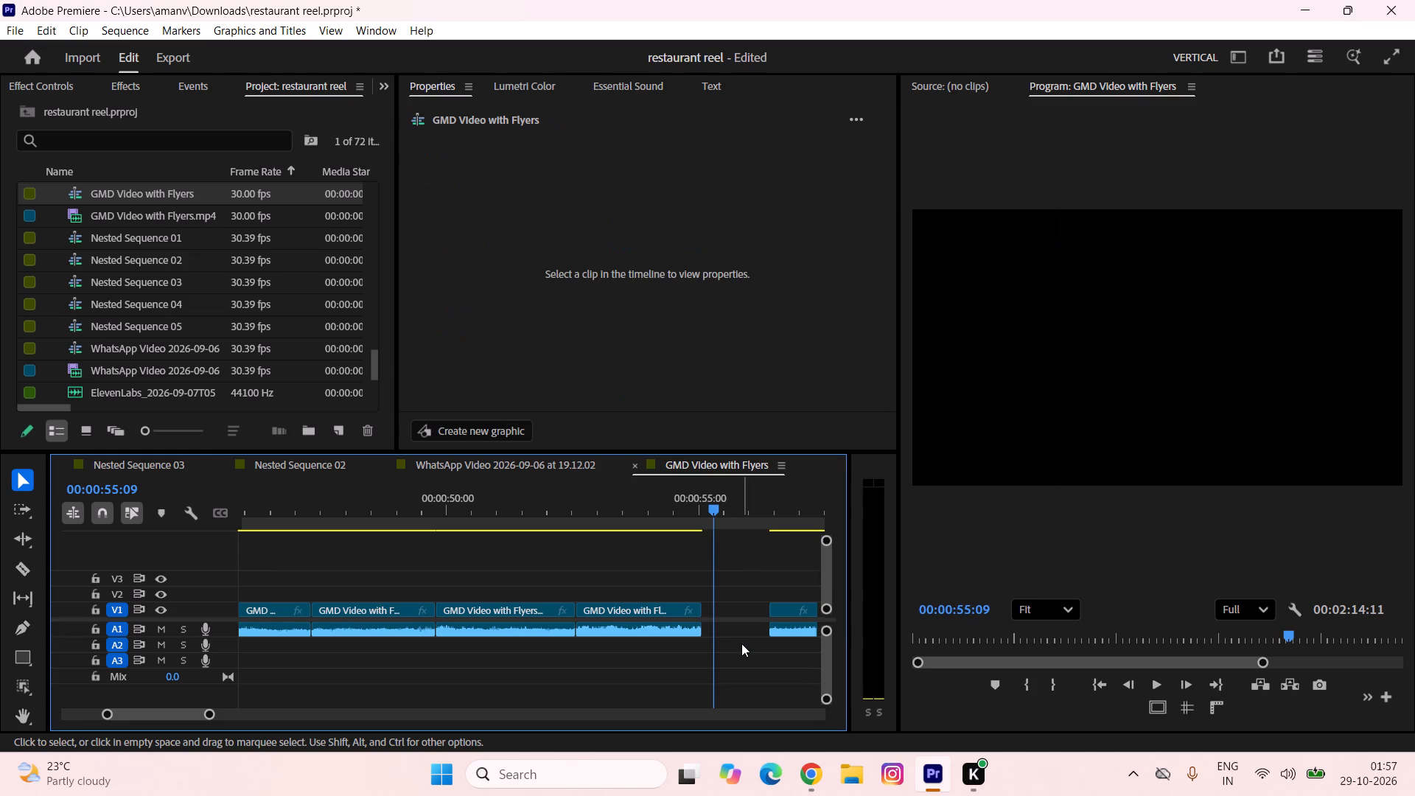
pyautogui.press('Up')
pyautogui.press('Left')
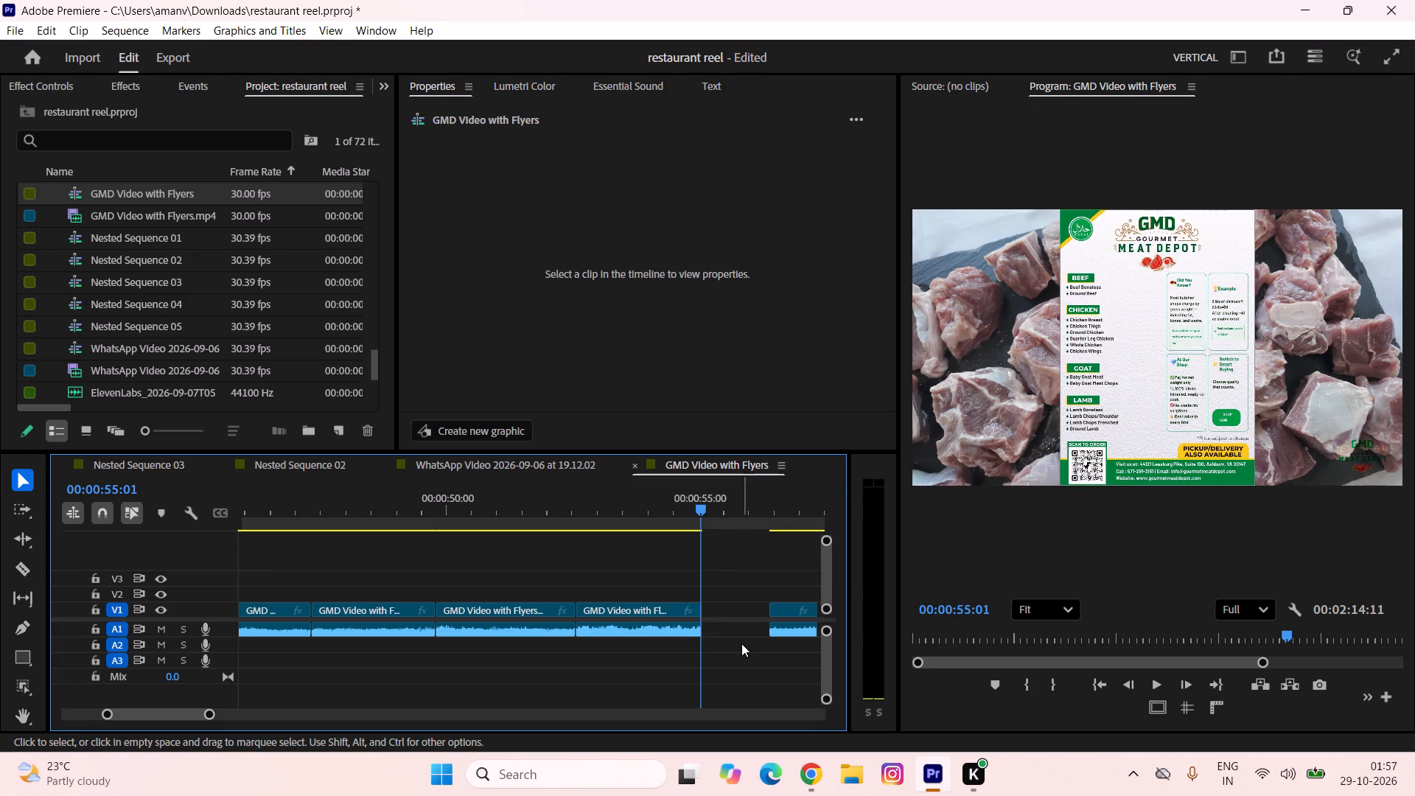
pyautogui.press('Left')
pyautogui.press('Right')
pyautogui.press('w')
pyautogui.click(726, 613)
pyautogui.press('BackSpace')
# Delete the flyer clip starting at 00:00:59:00, with its audio, and close the gap it leaves.
pyautogui.press('space')
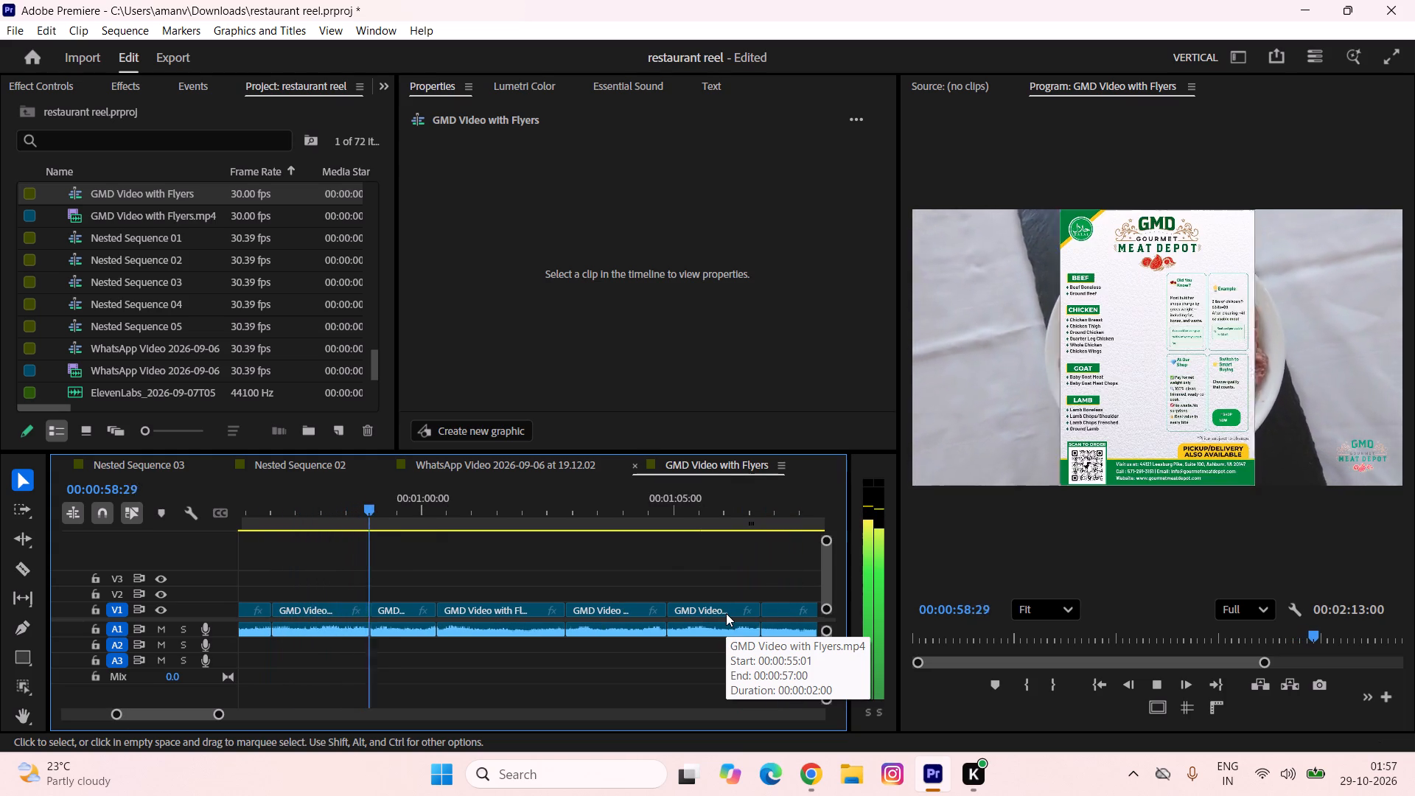
pyautogui.press('space')
pyautogui.moveTo(414, 590); pyautogui.dragTo(422, 629)
pyautogui.press('BackSpace')
pyautogui.click(422, 615)
pyautogui.press('BackSpace')
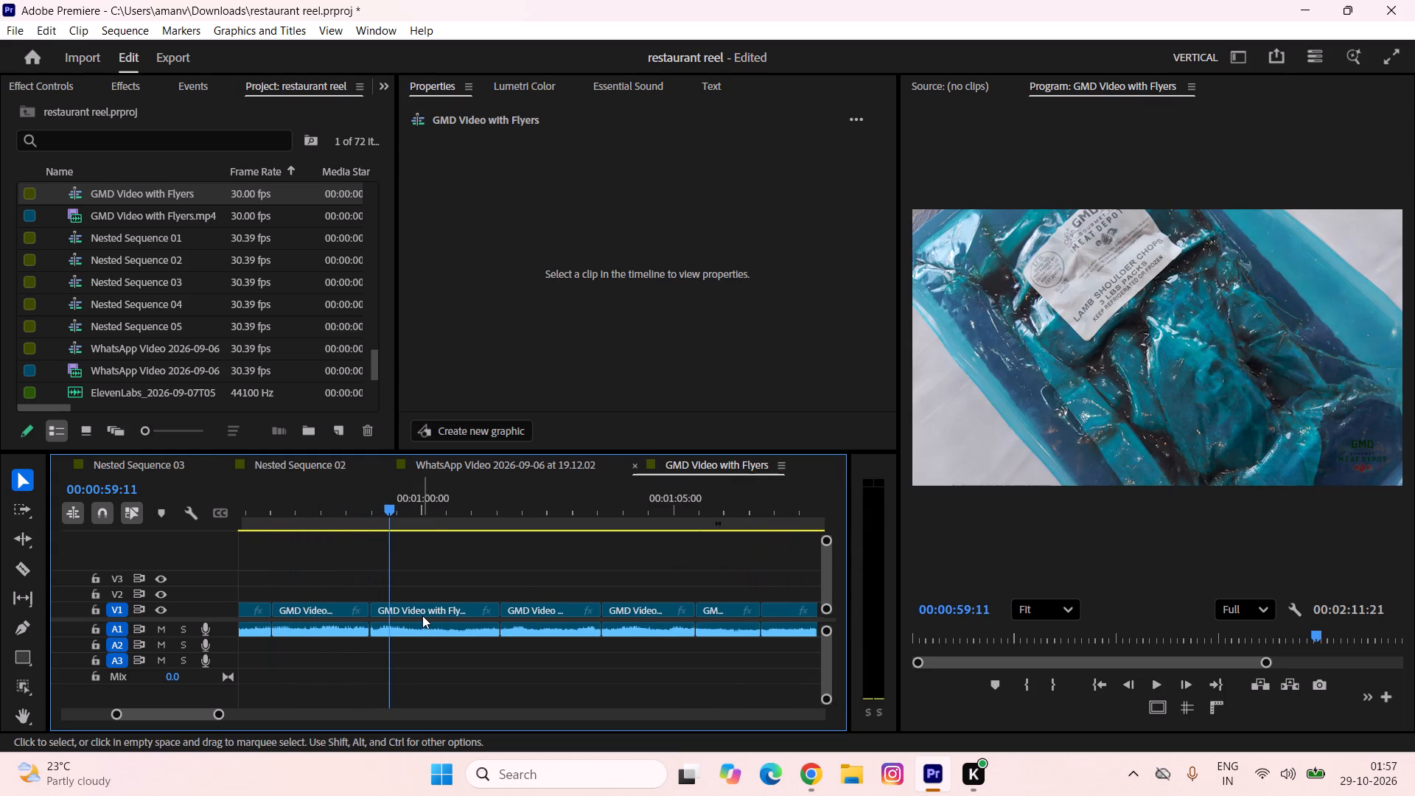
# Cut off and delete the leftover flyer frame at 00:00:58:29 after the ground meat bowl shot, and close the gap.
pyautogui.press('Up')
pyautogui.press('Left')
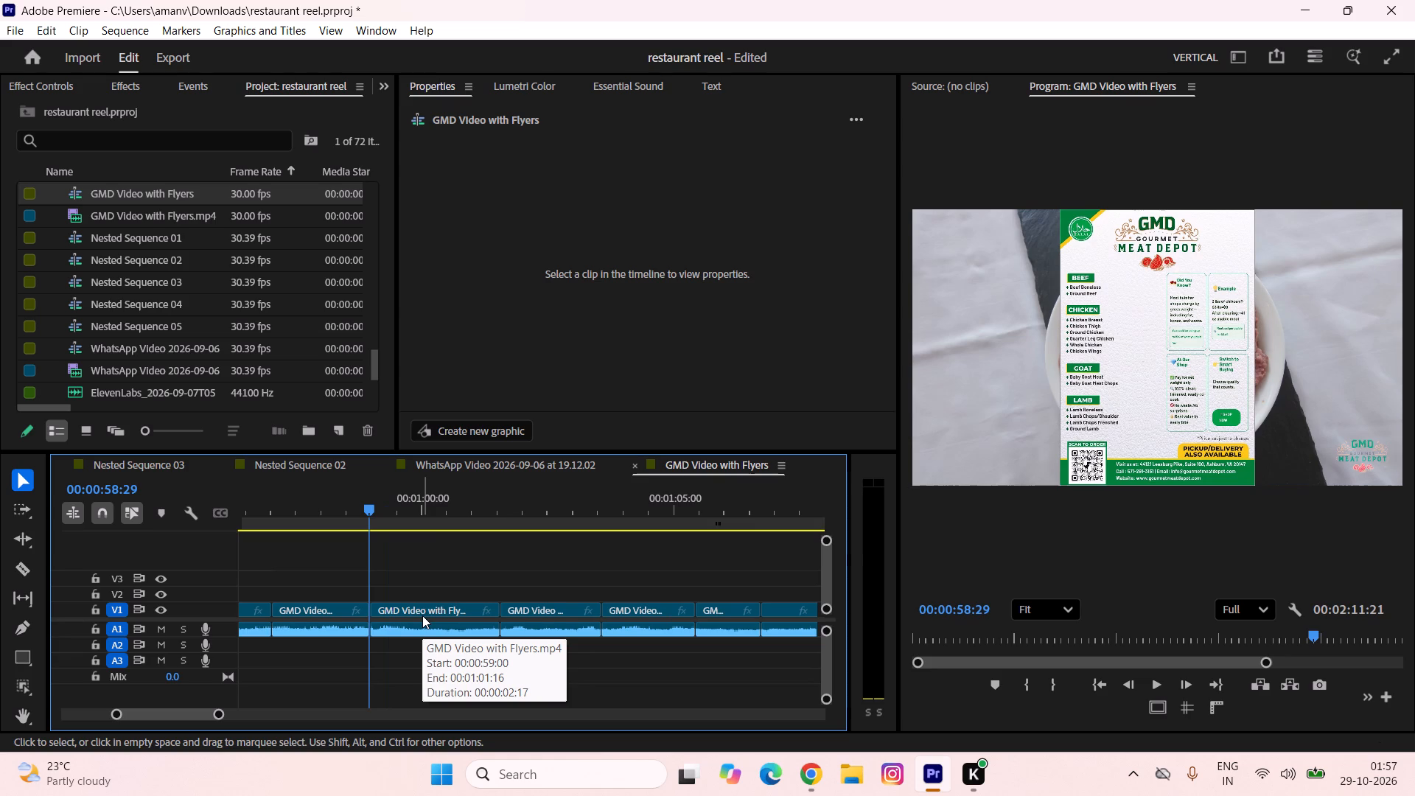
pyautogui.press('w')
pyautogui.press('Left')
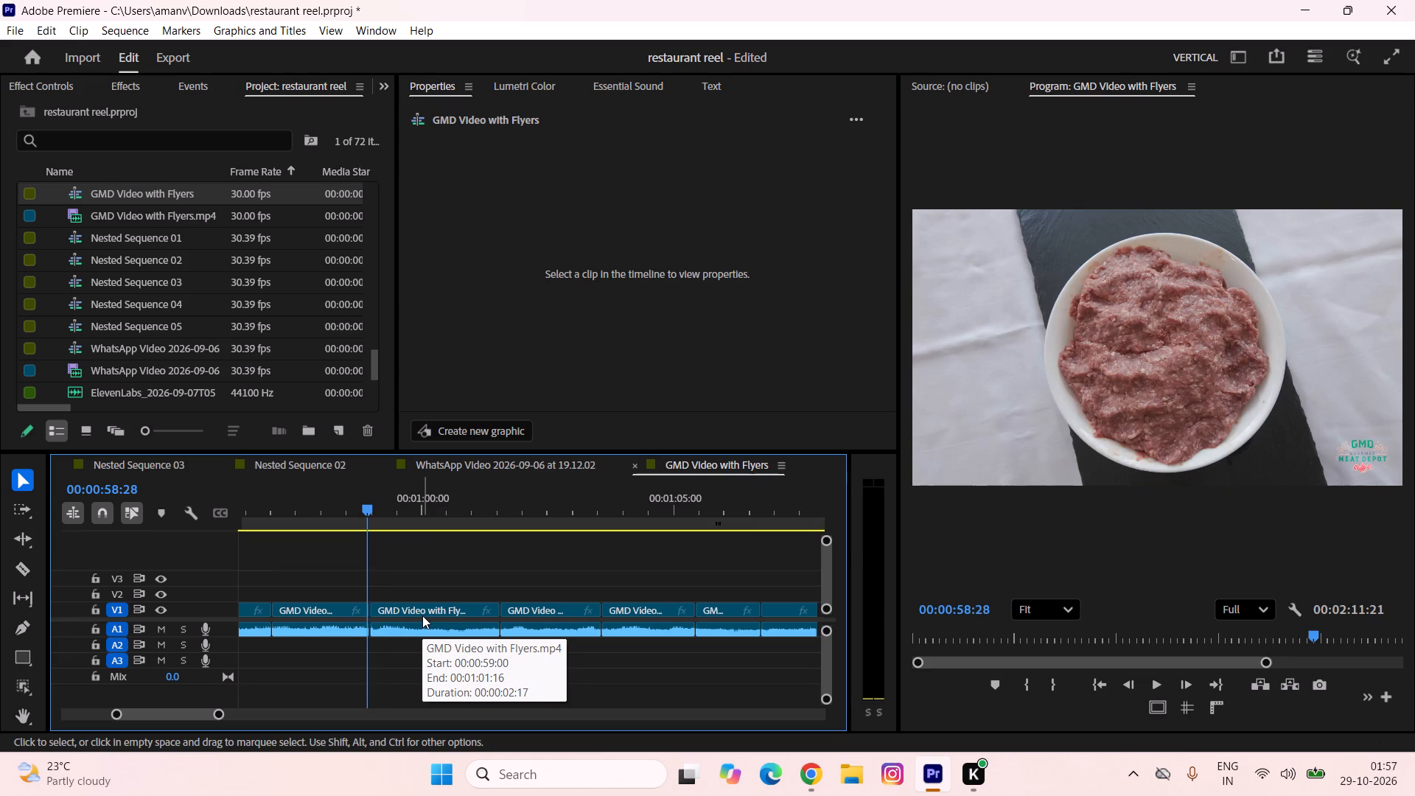
pyautogui.press('Right')
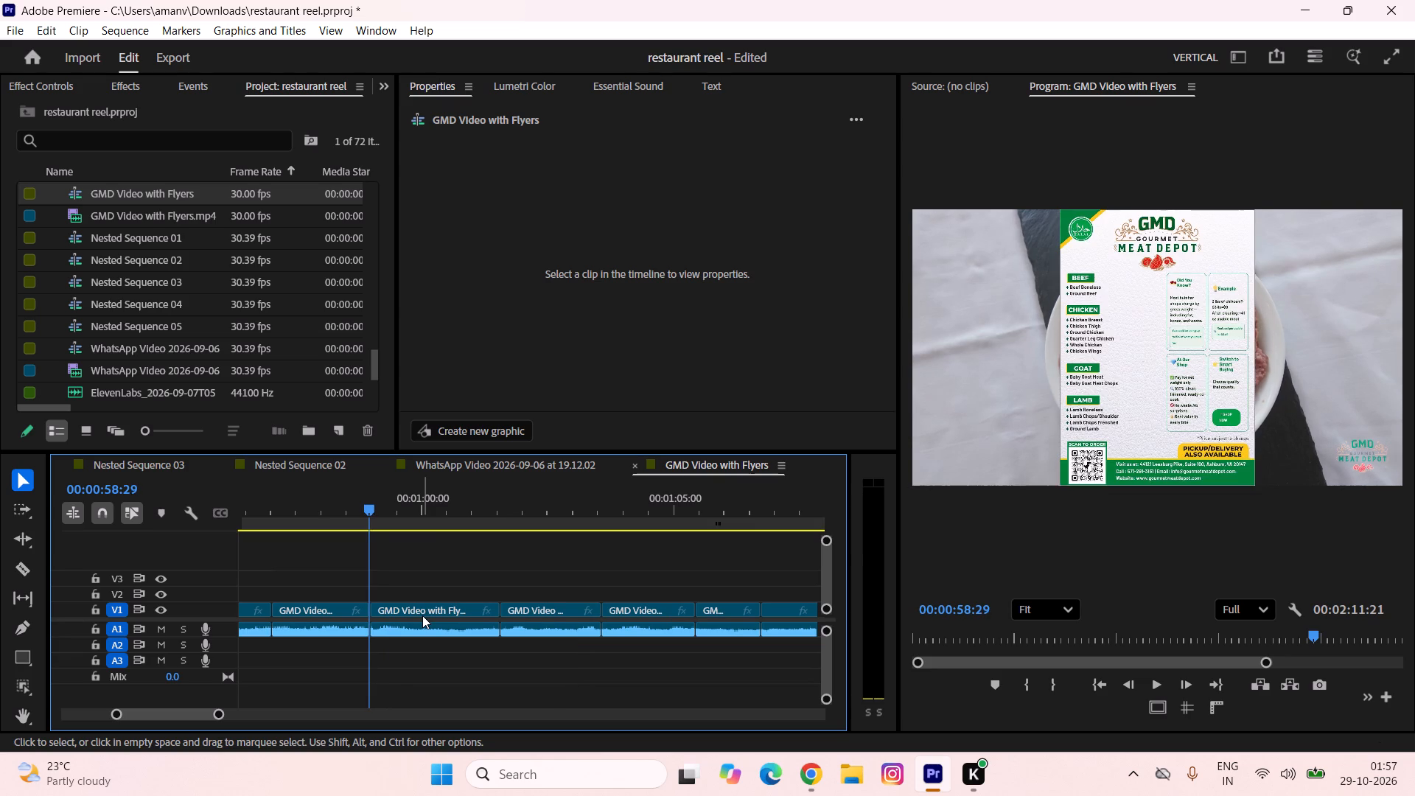
pyautogui.press('w')
pyautogui.write('====')
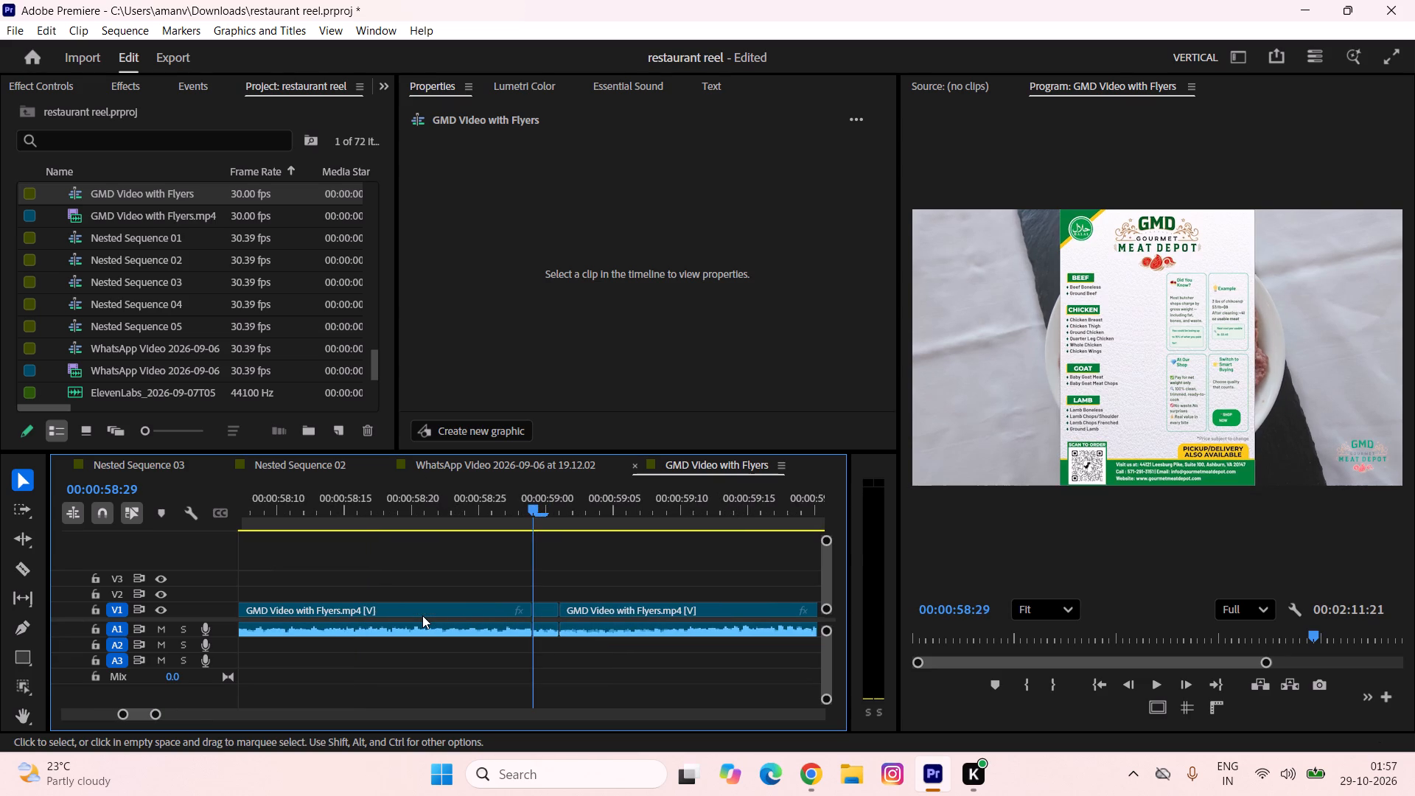
pyautogui.moveTo(548, 570); pyautogui.dragTo(560, 660)
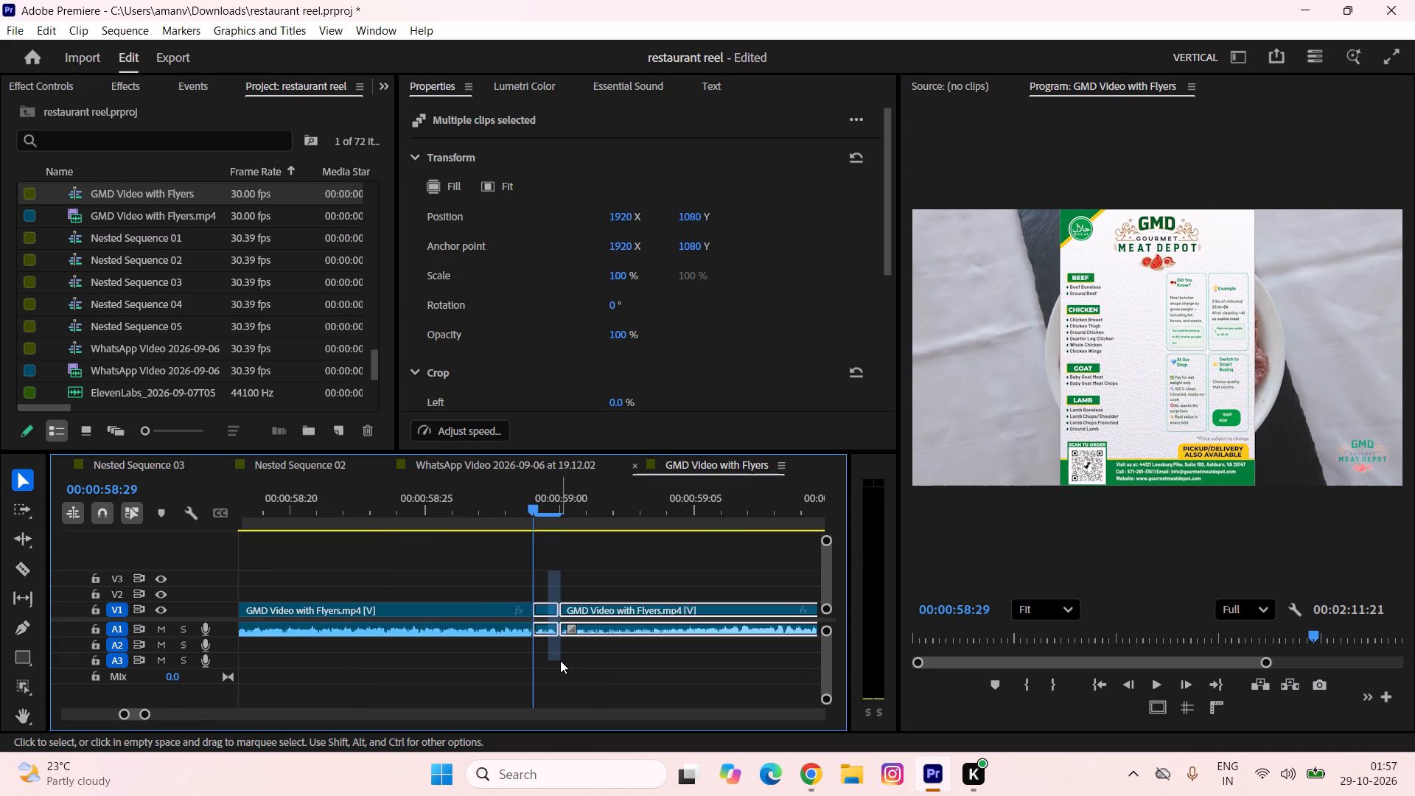
pyautogui.click(531, 552)
pyautogui.click(545, 560)
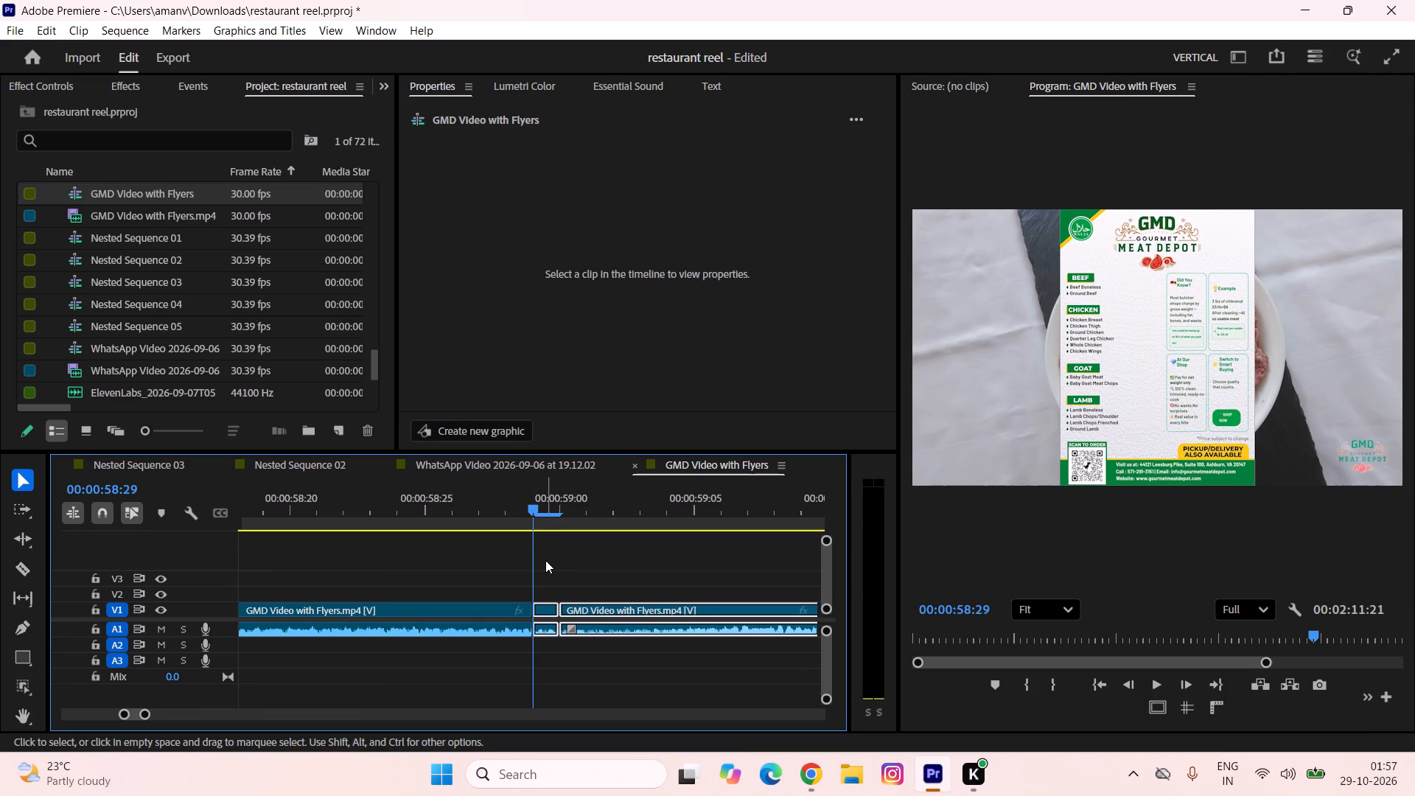
pyautogui.moveTo(548, 568); pyautogui.dragTo(555, 633)
pyautogui.press('BackSpace')
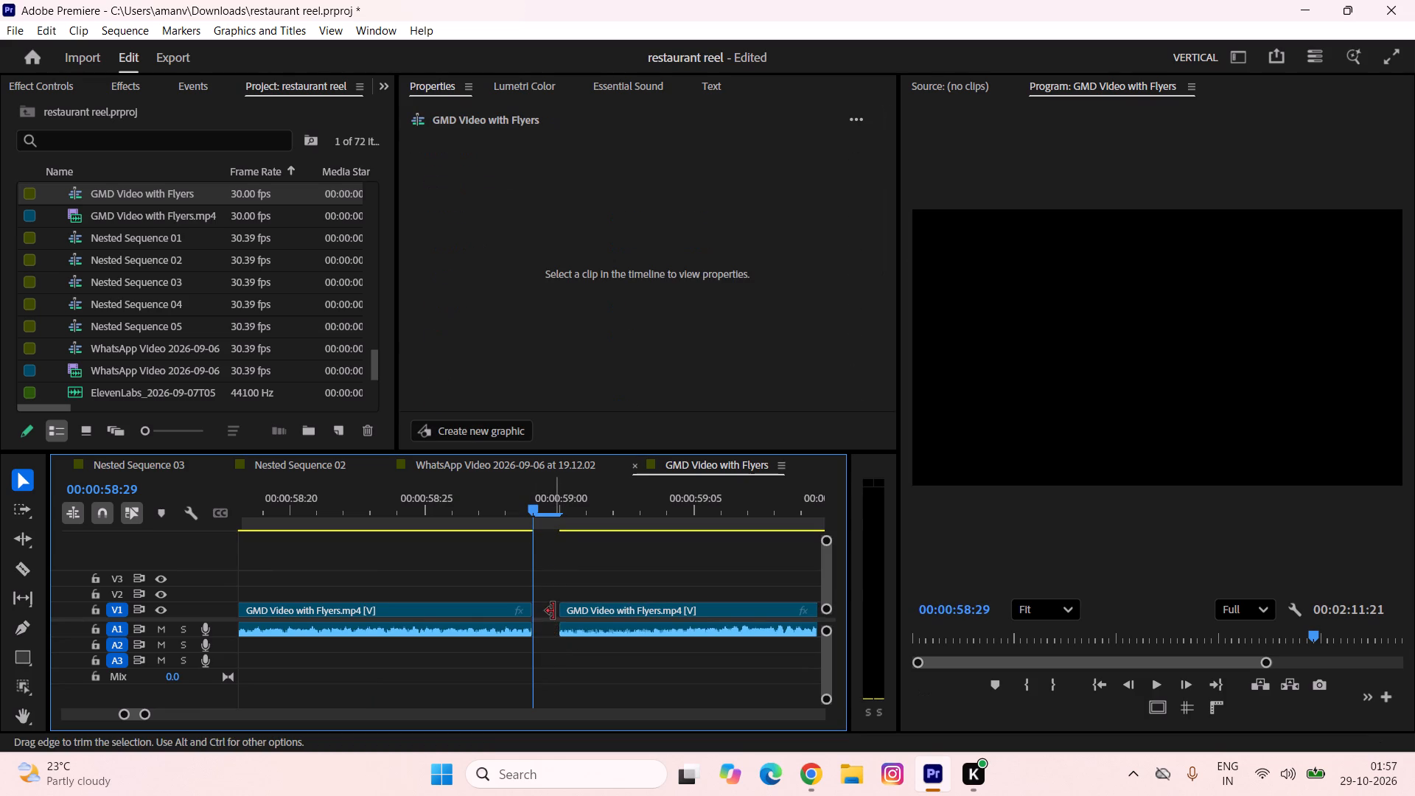
pyautogui.click(553, 611)
pyautogui.click(548, 611)
pyautogui.press('BackSpace')
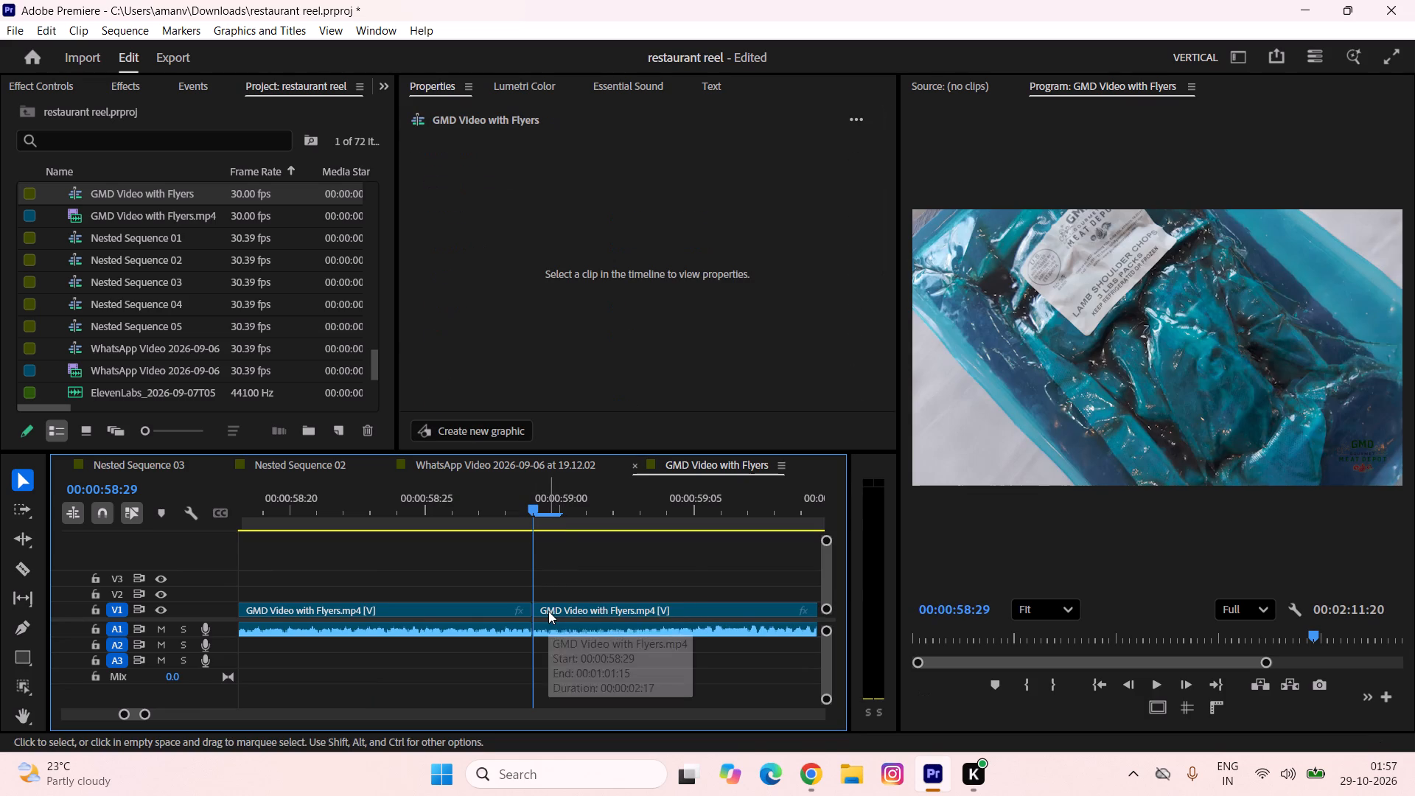
# Remove the flyer clip after the lamb shoulder chops shot, including the leftover flyer frame at 00:01:05:11, and close the gap.
pyautogui.press('space')
pyautogui.write('---')
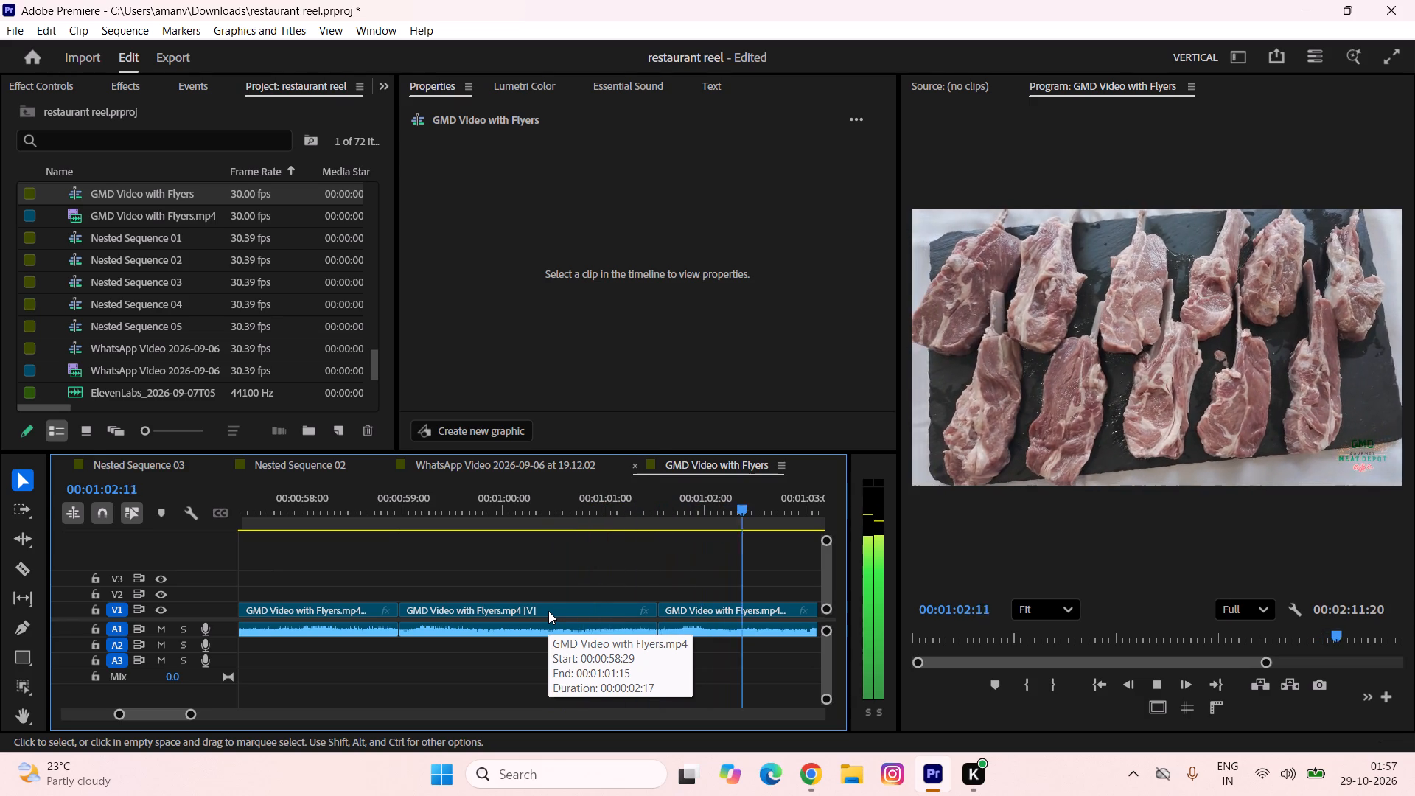
pyautogui.write('--')
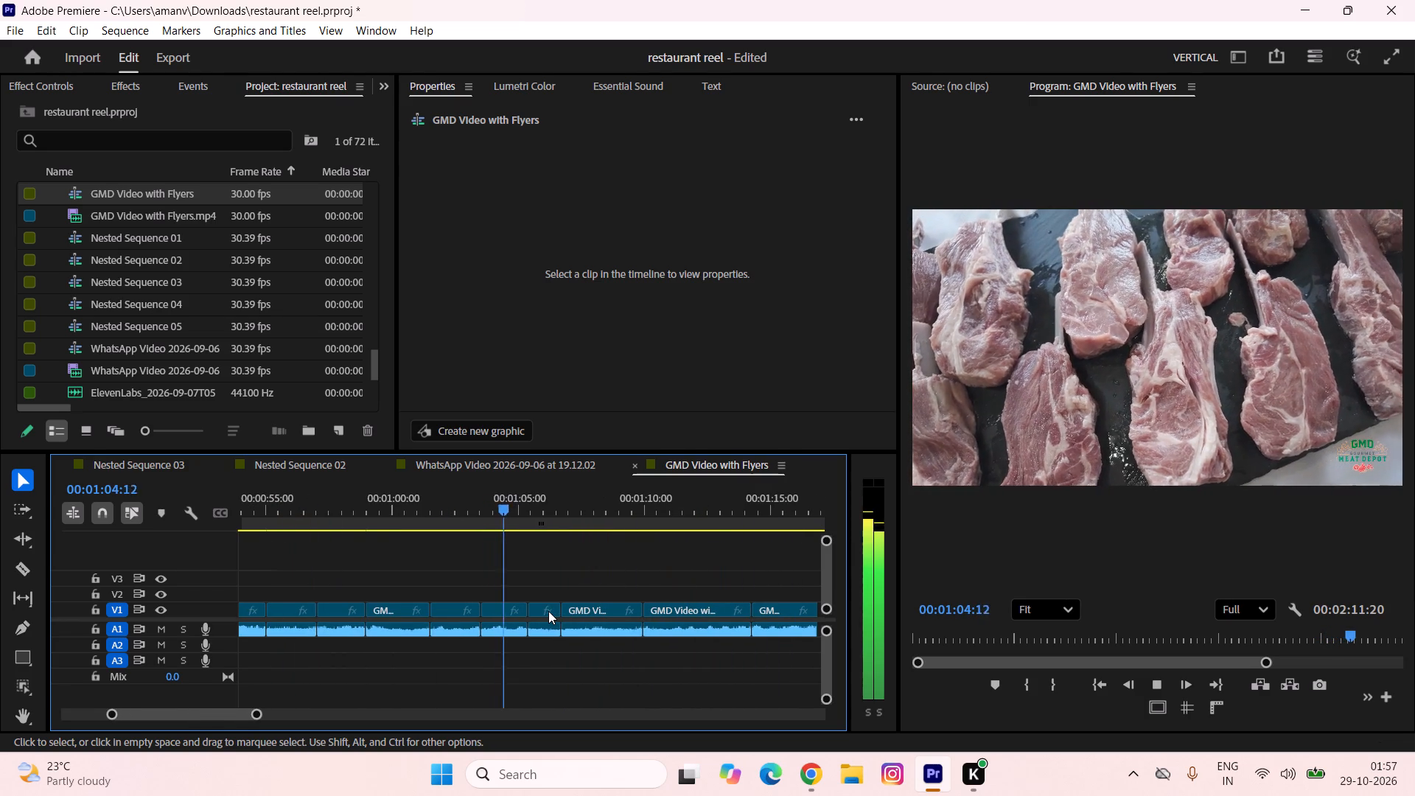
pyautogui.press('space')
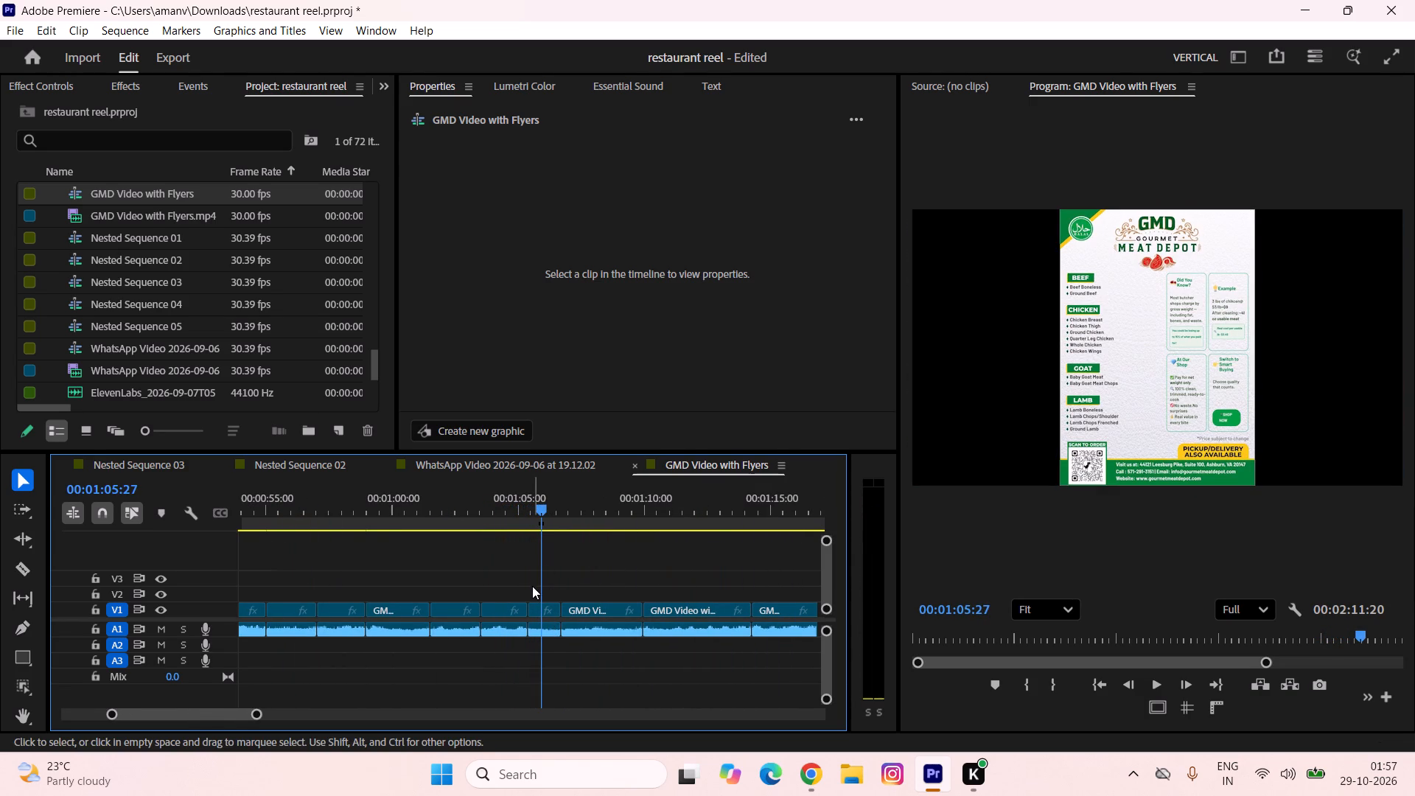
pyautogui.press('=')
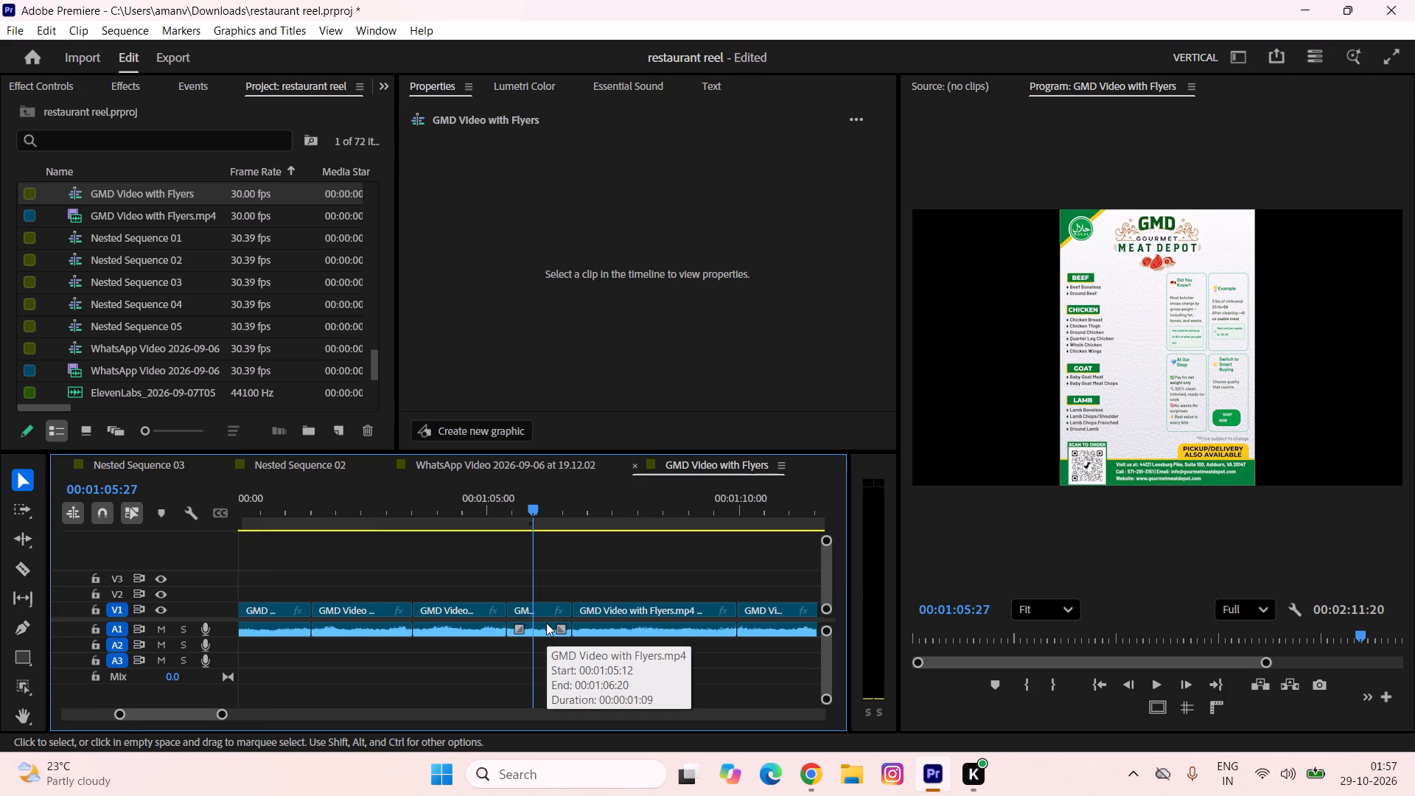
pyautogui.moveTo(548, 582); pyautogui.dragTo(542, 629)
pyautogui.press('BackSpace')
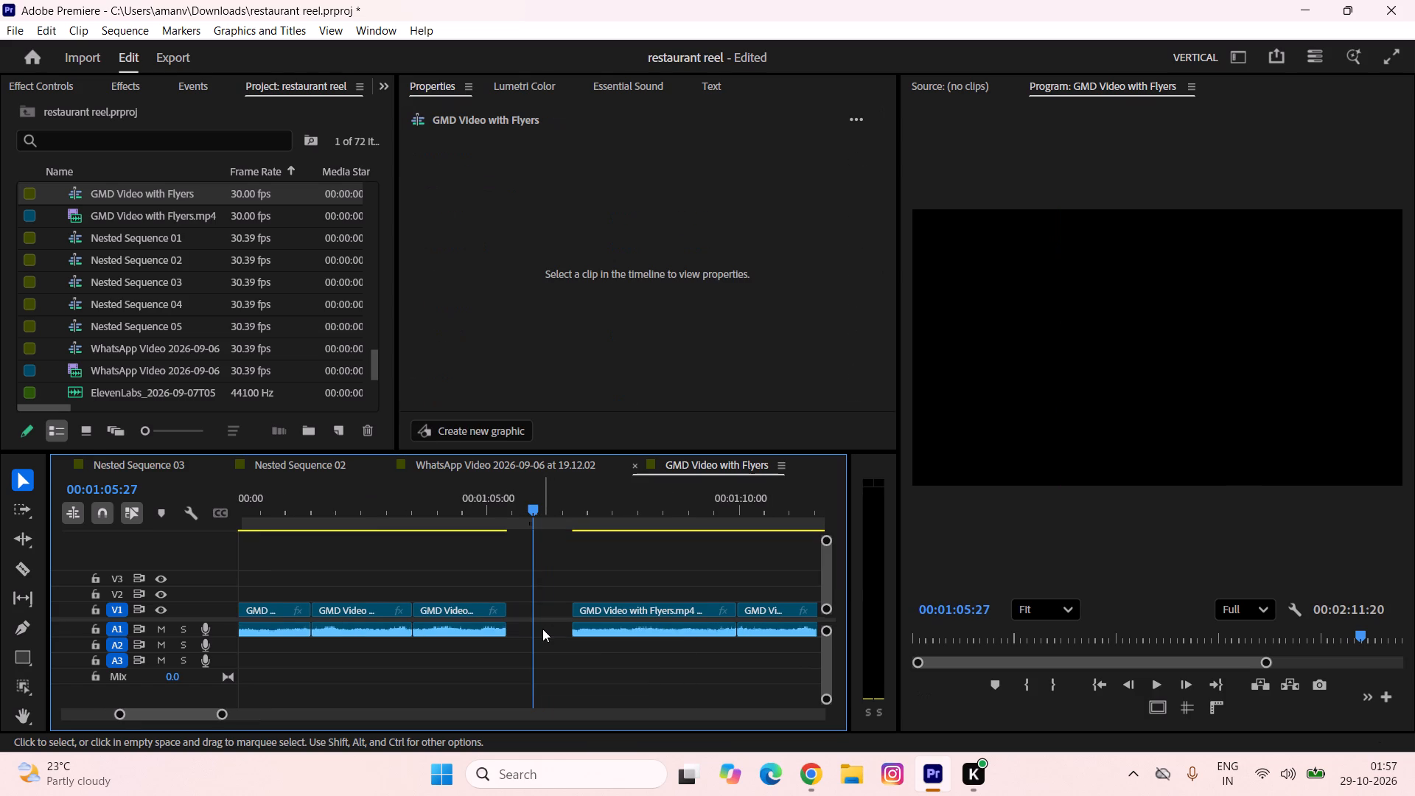
pyautogui.press('Up')
pyautogui.press('Left')
pyautogui.press('Left')
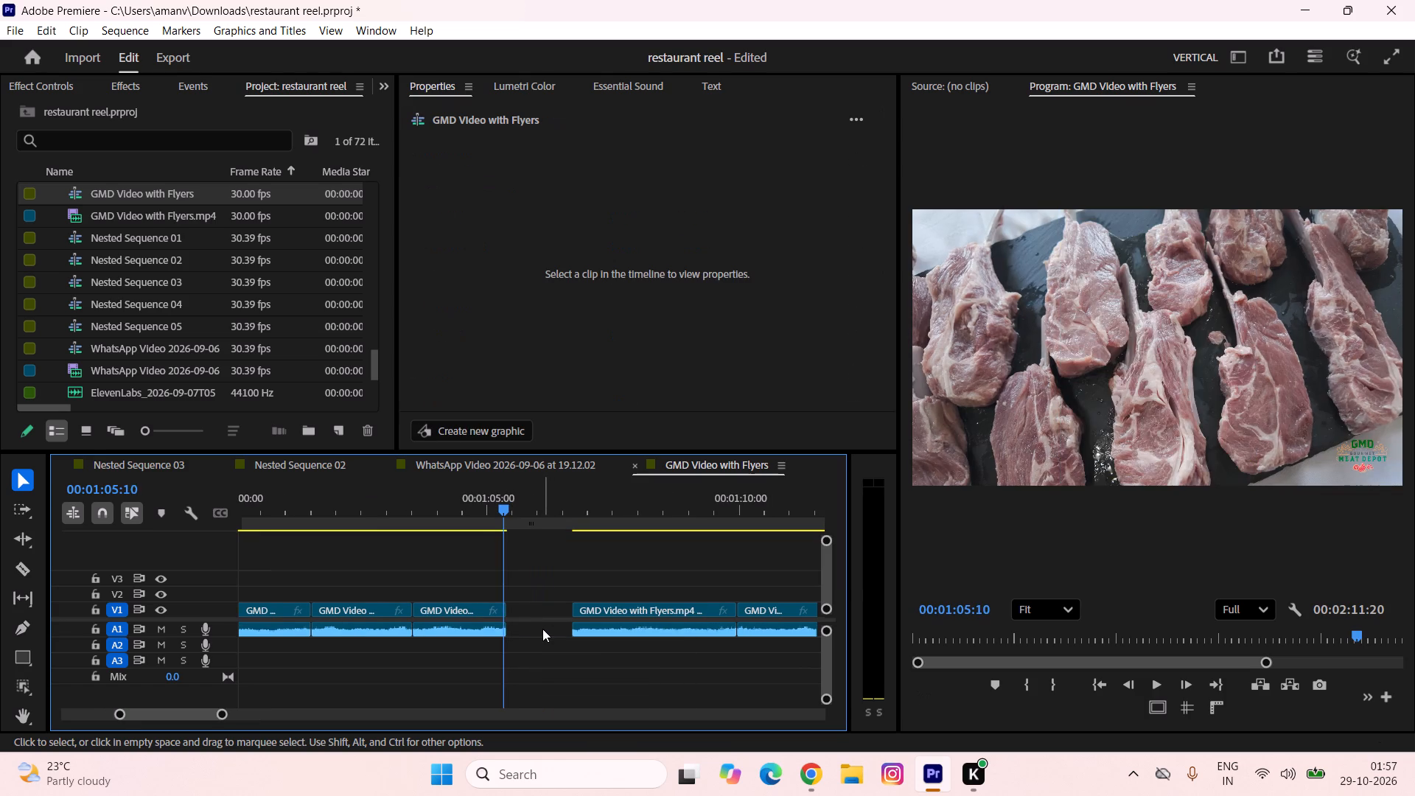
pyautogui.press('Right')
pyautogui.press('w')
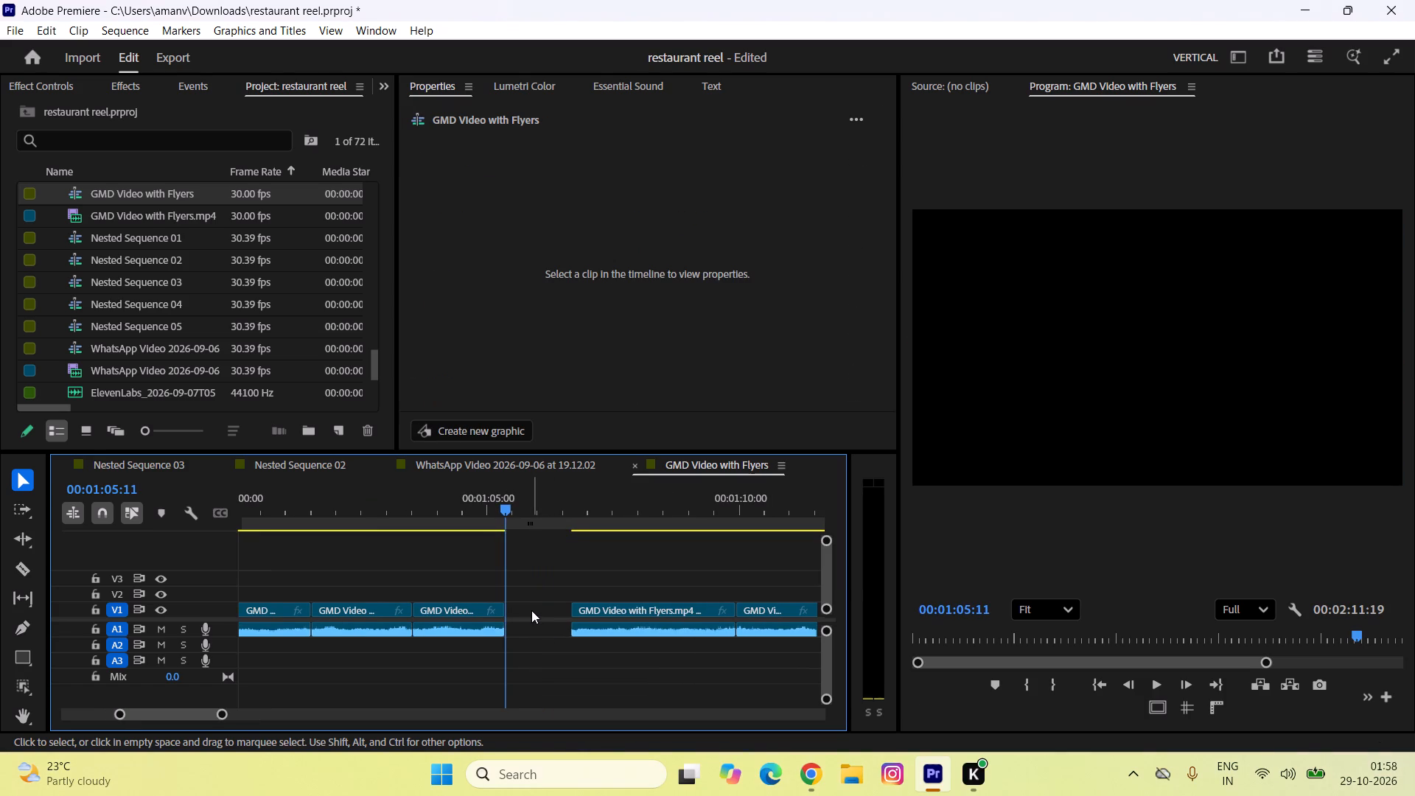
pyautogui.click(531, 610)
pyautogui.press('BackSpace')
# Find the flyer's first frame over the close-up of cubed meat and ripple-trim that clip's end from 00:01:11:18.
pyautogui.press('space')
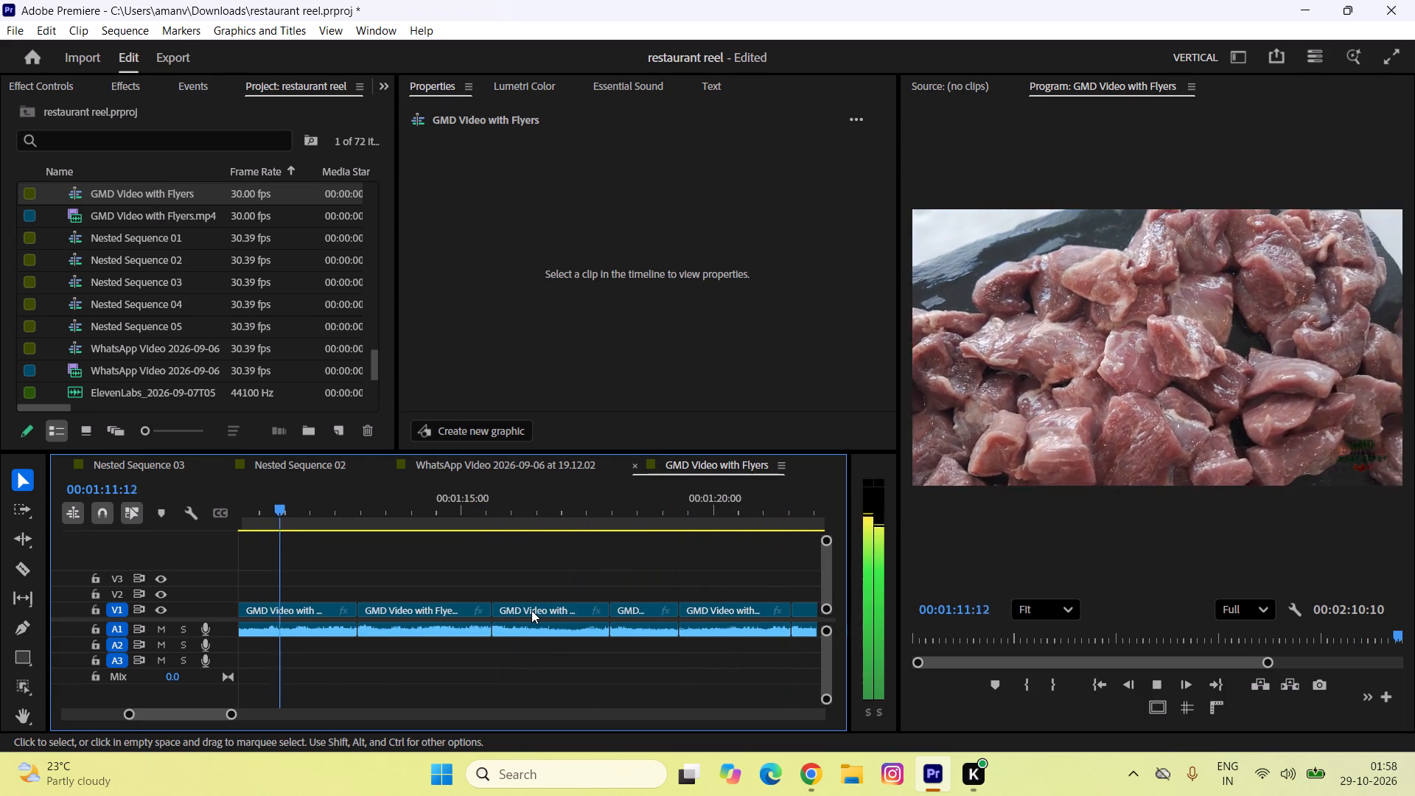
pyautogui.press('space')
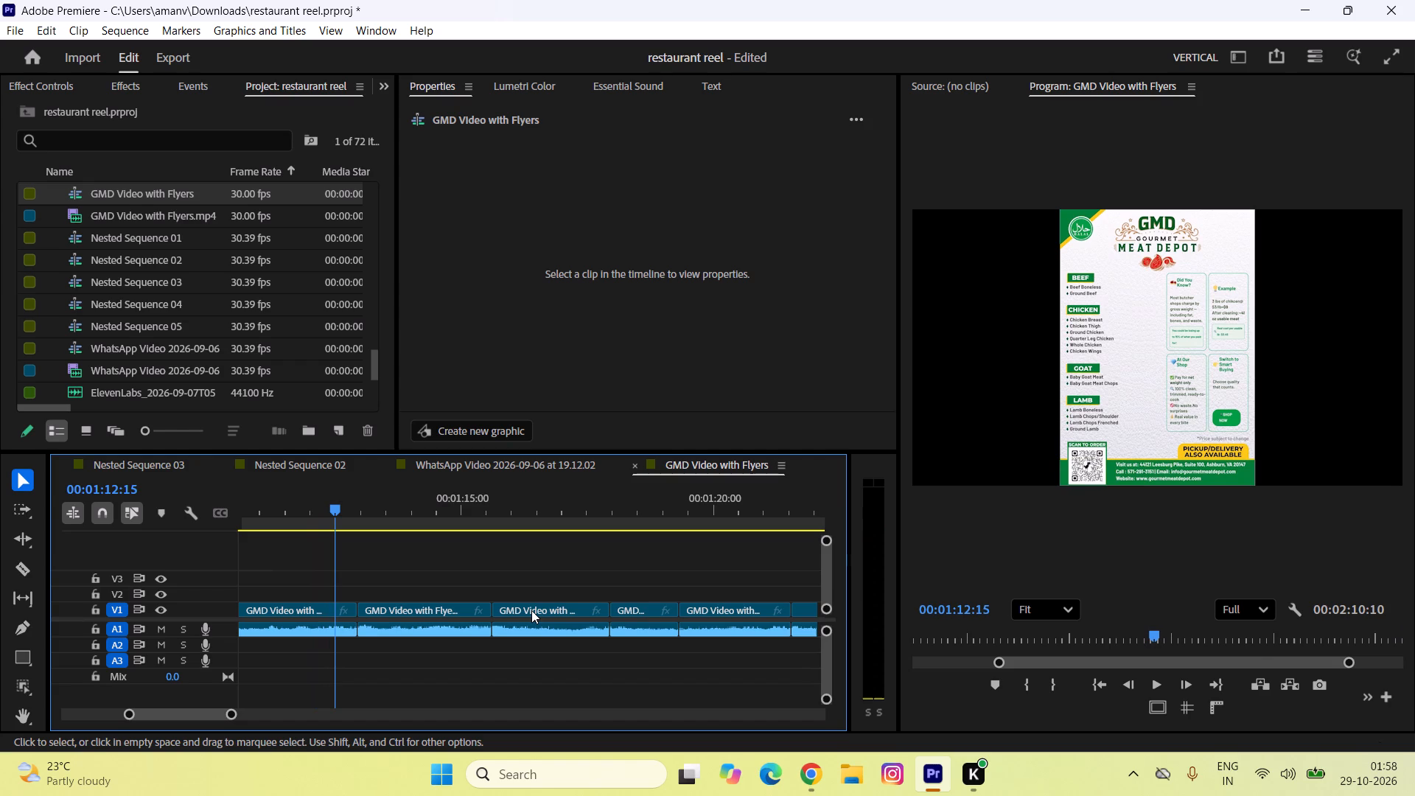
pyautogui.press('Left')
pyautogui.press('Left')
pyautogui.press('Left')
pyautogui.press('Left')
pyautogui.press('Left')
pyautogui.press('Left')
pyautogui.press('Left')
pyautogui.press('Left')
pyautogui.press('Left')
pyautogui.press('Left')
pyautogui.press('Left')
pyautogui.press('Left')
pyautogui.press('Left')
pyautogui.press('Left')
pyautogui.press('Left')
pyautogui.press('Left')
pyautogui.press('Left')
pyautogui.press('Left')
pyautogui.press('Left')
pyautogui.press('Left')
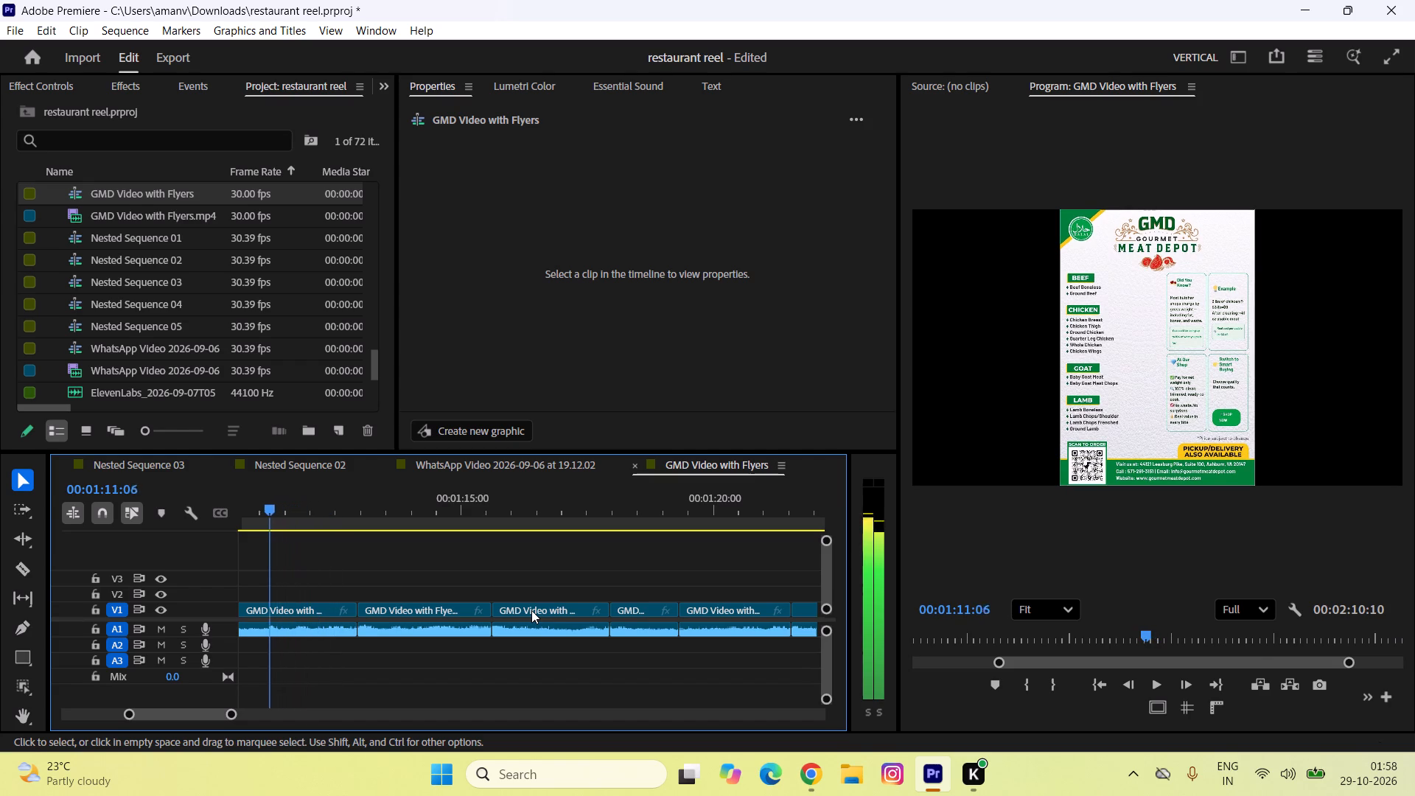
pyautogui.press('Left')
pyautogui.press('Left')
pyautogui.press('Right')
pyautogui.press('Right')
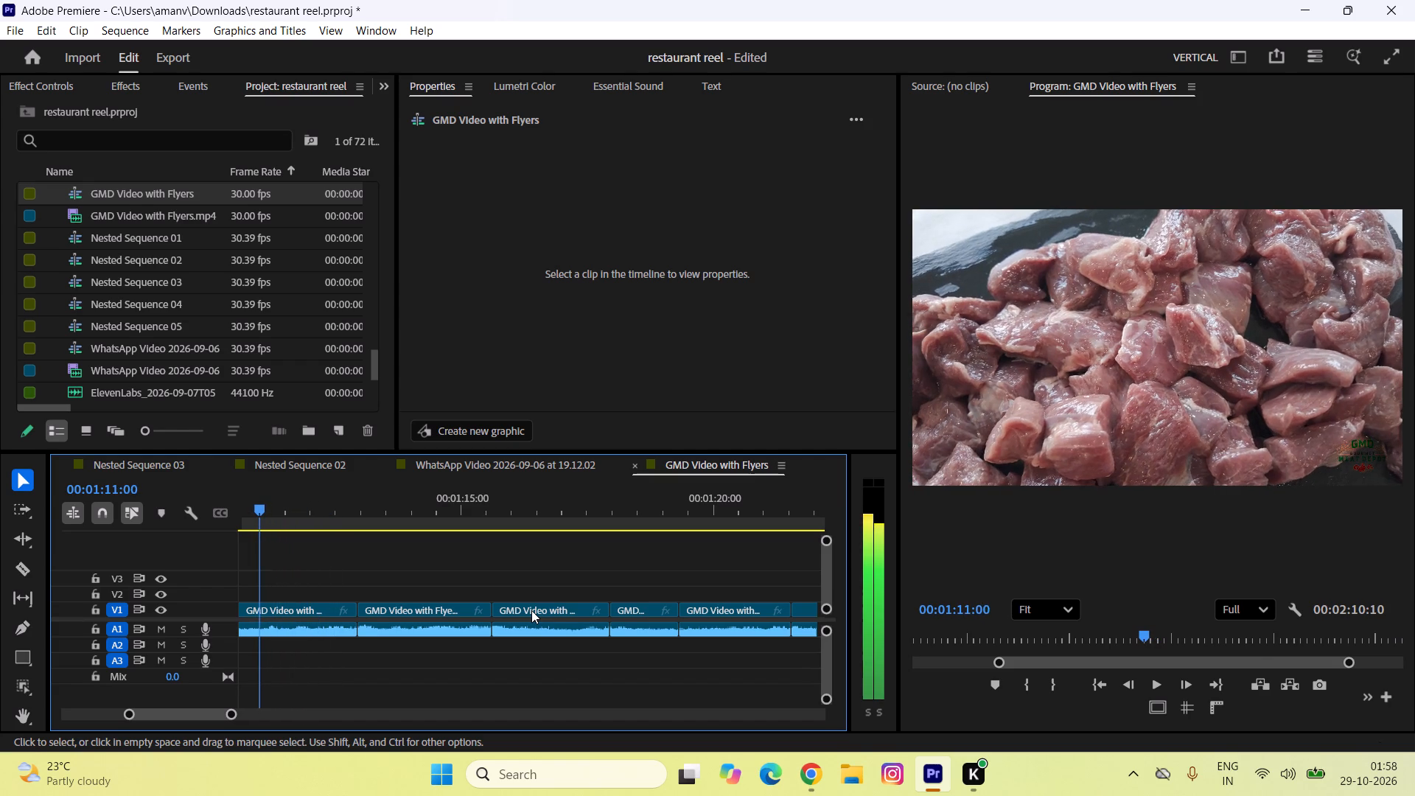
pyautogui.press('Right')
pyautogui.press('Right')
pyautogui.press('Right')
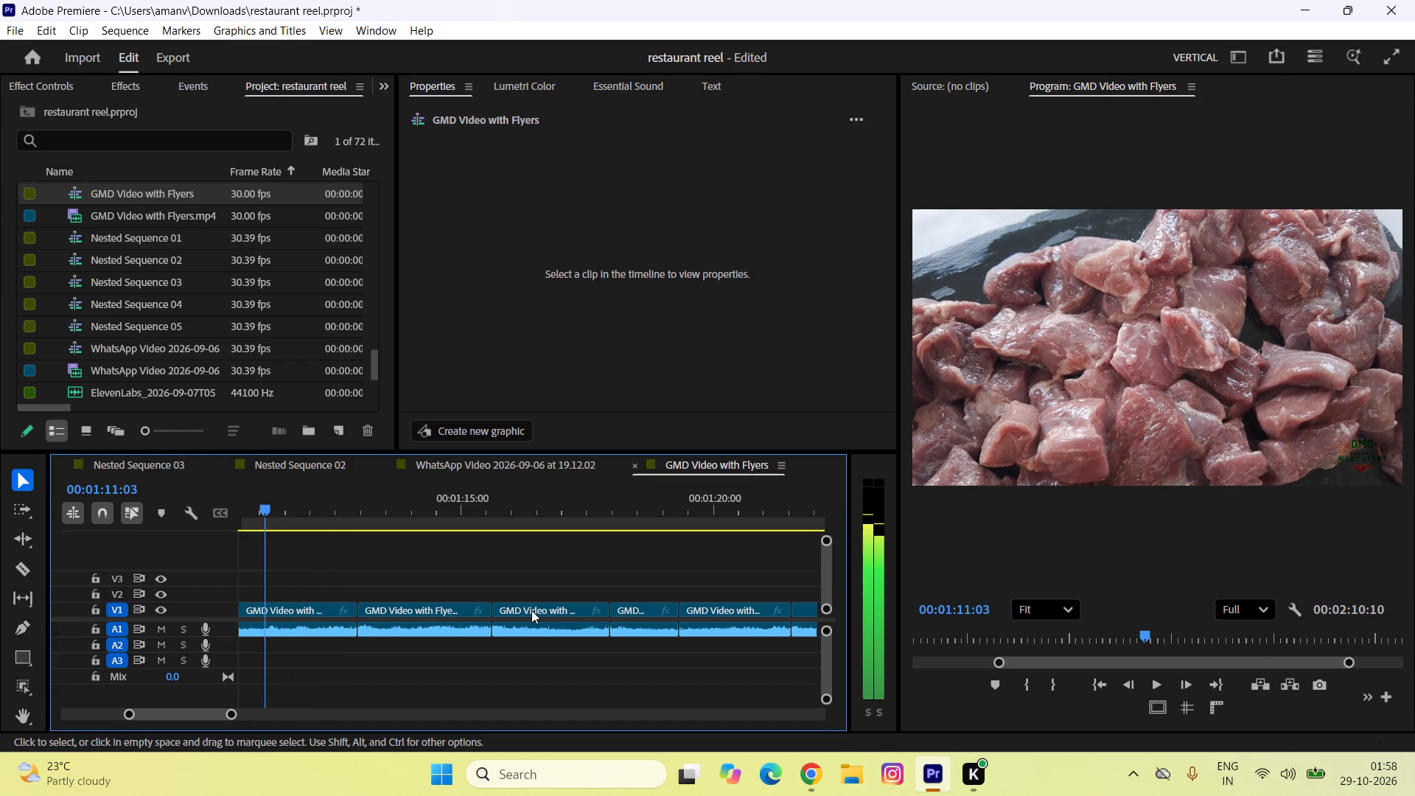
pyautogui.press('Right')
pyautogui.press('Right')
pyautogui.press('Right')
pyautogui.press('Right')
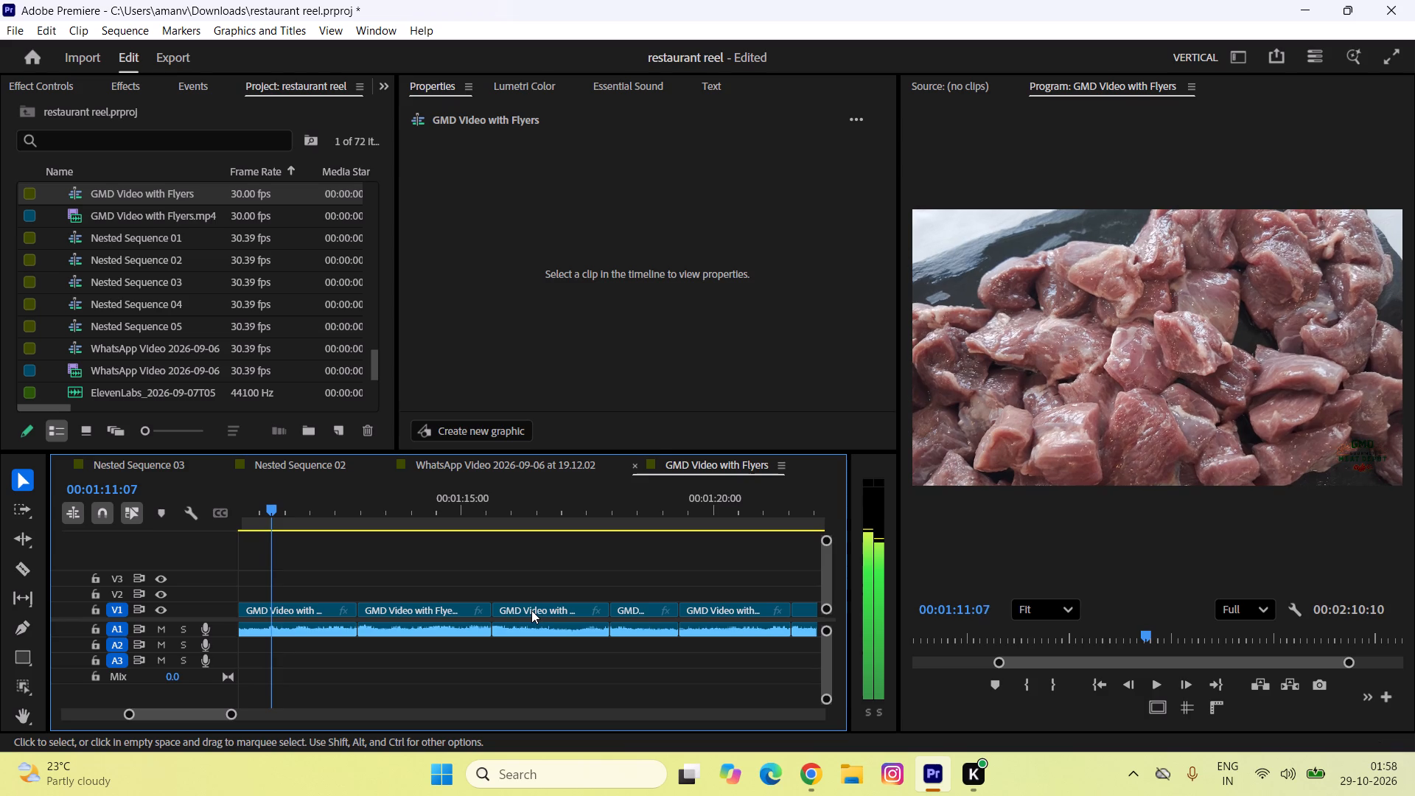
pyautogui.press('Right')
pyautogui.press('Right')
pyautogui.press('Right')
pyautogui.press('Right')
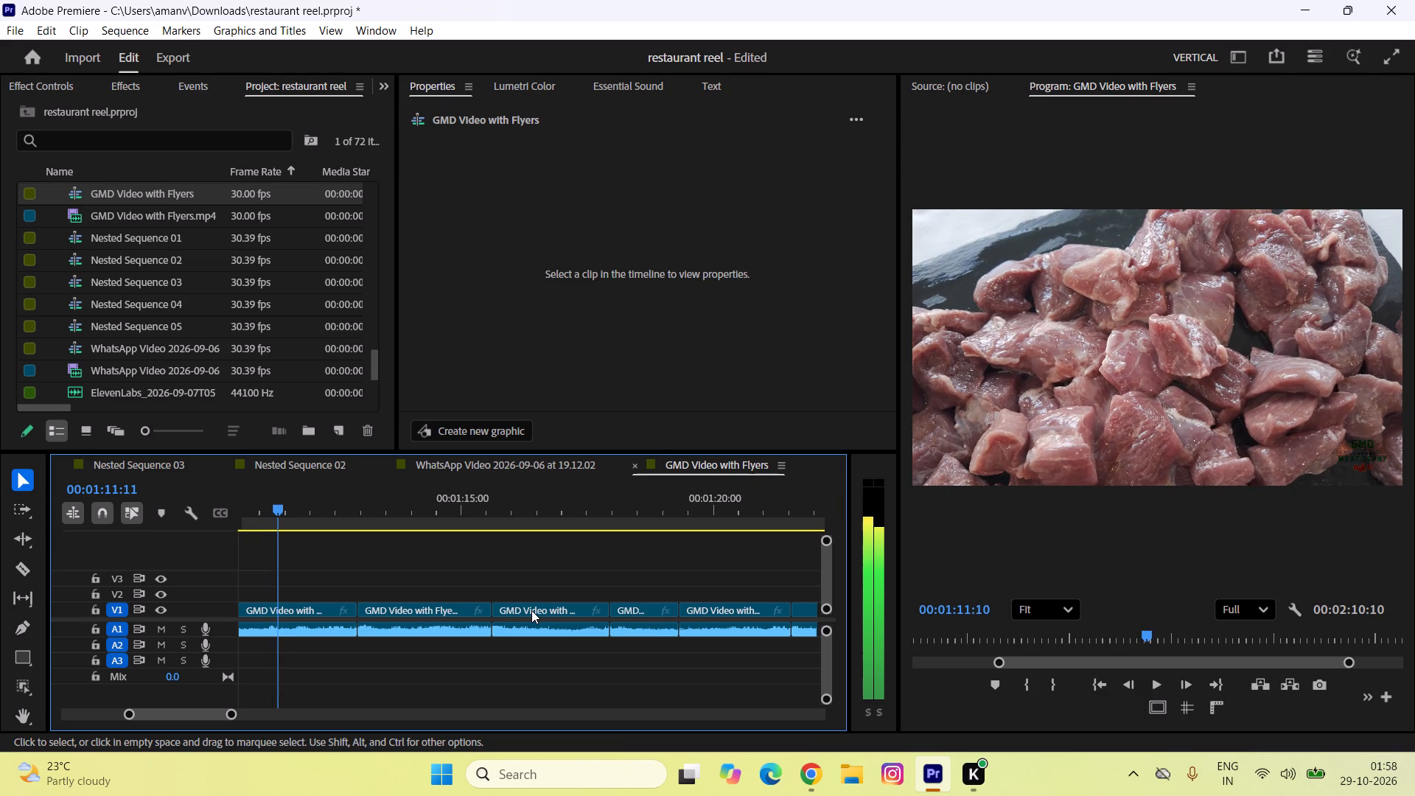
pyautogui.press('Right')
pyautogui.press('Right')
pyautogui.press('Right')
pyautogui.press('Right')
pyautogui.press('Right')
pyautogui.press('Right')
pyautogui.press('Right')
pyautogui.press('Right')
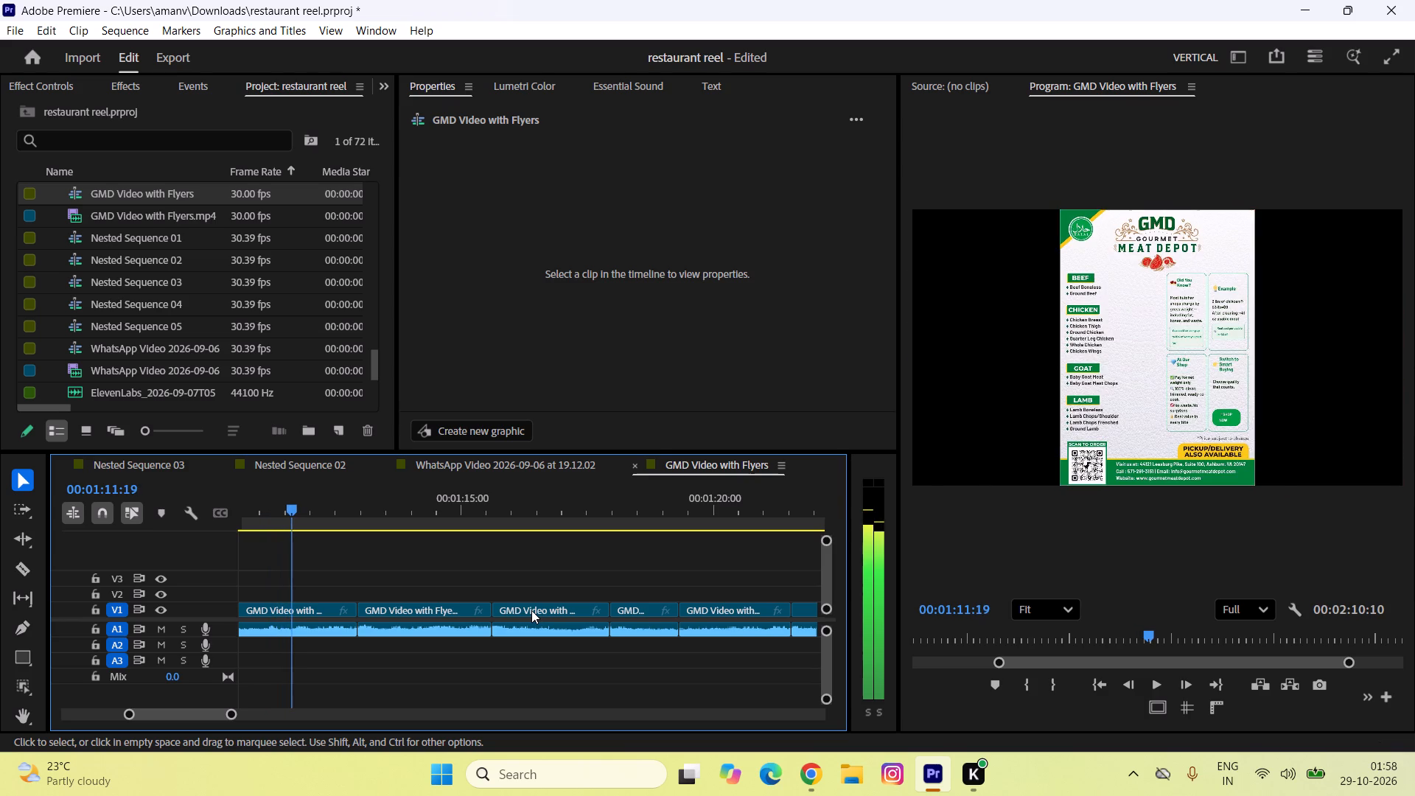
pyautogui.press('Left')
pyautogui.press('Left')
pyautogui.press('Right')
pyautogui.press('w')
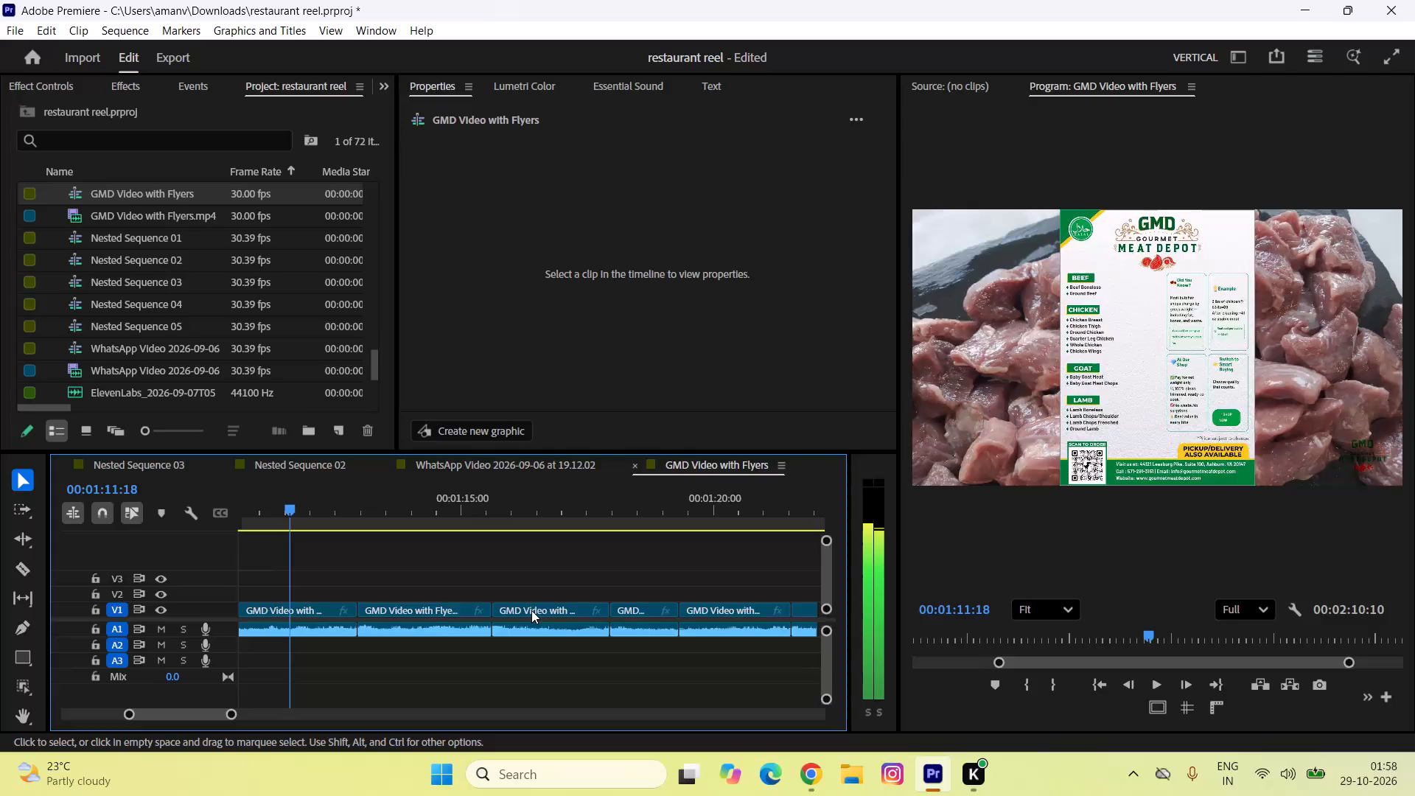
# Remove the flyer clip after the cubed meat on slate shot, including the leftover flyer frame at 00:01:16:17, and close the gap.
pyautogui.press('space')
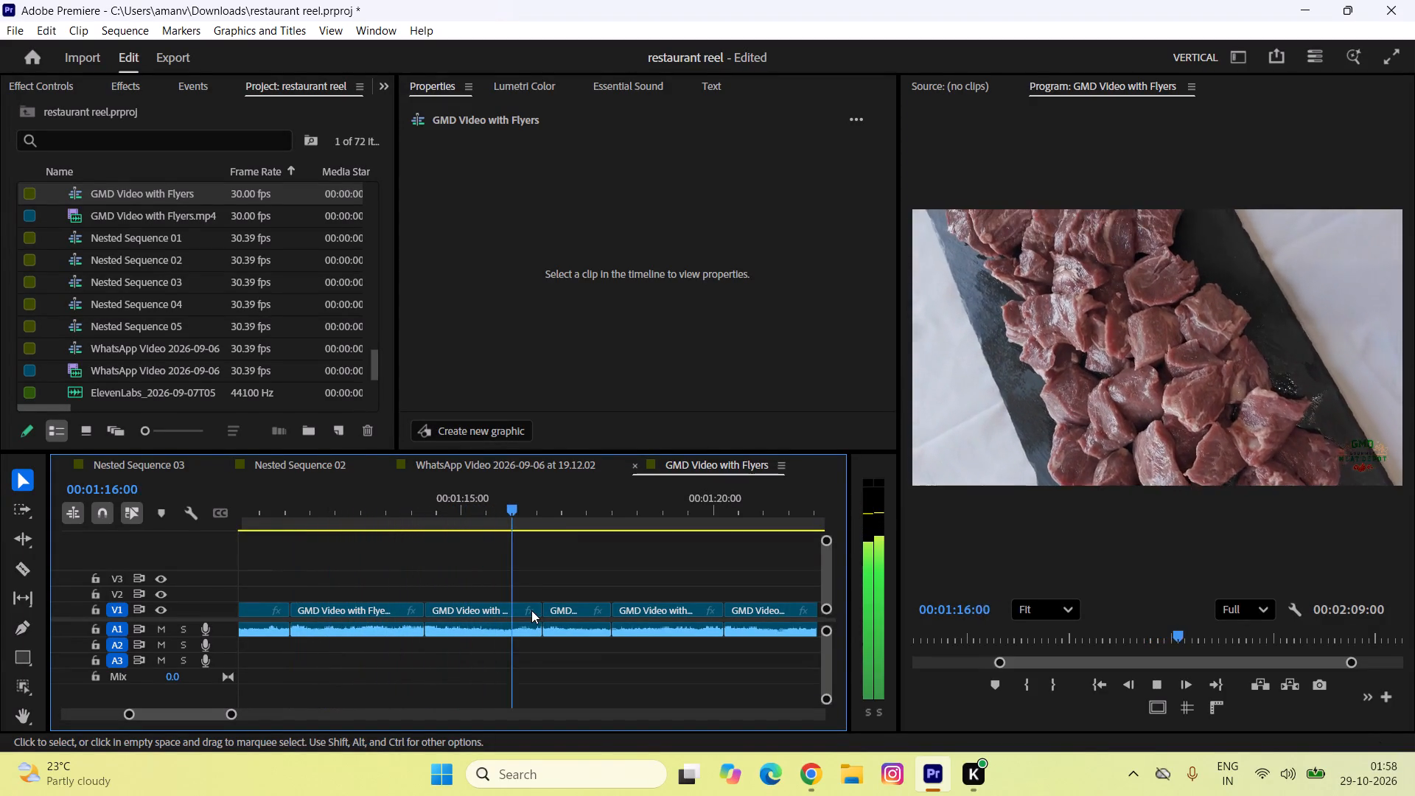
pyautogui.press('space')
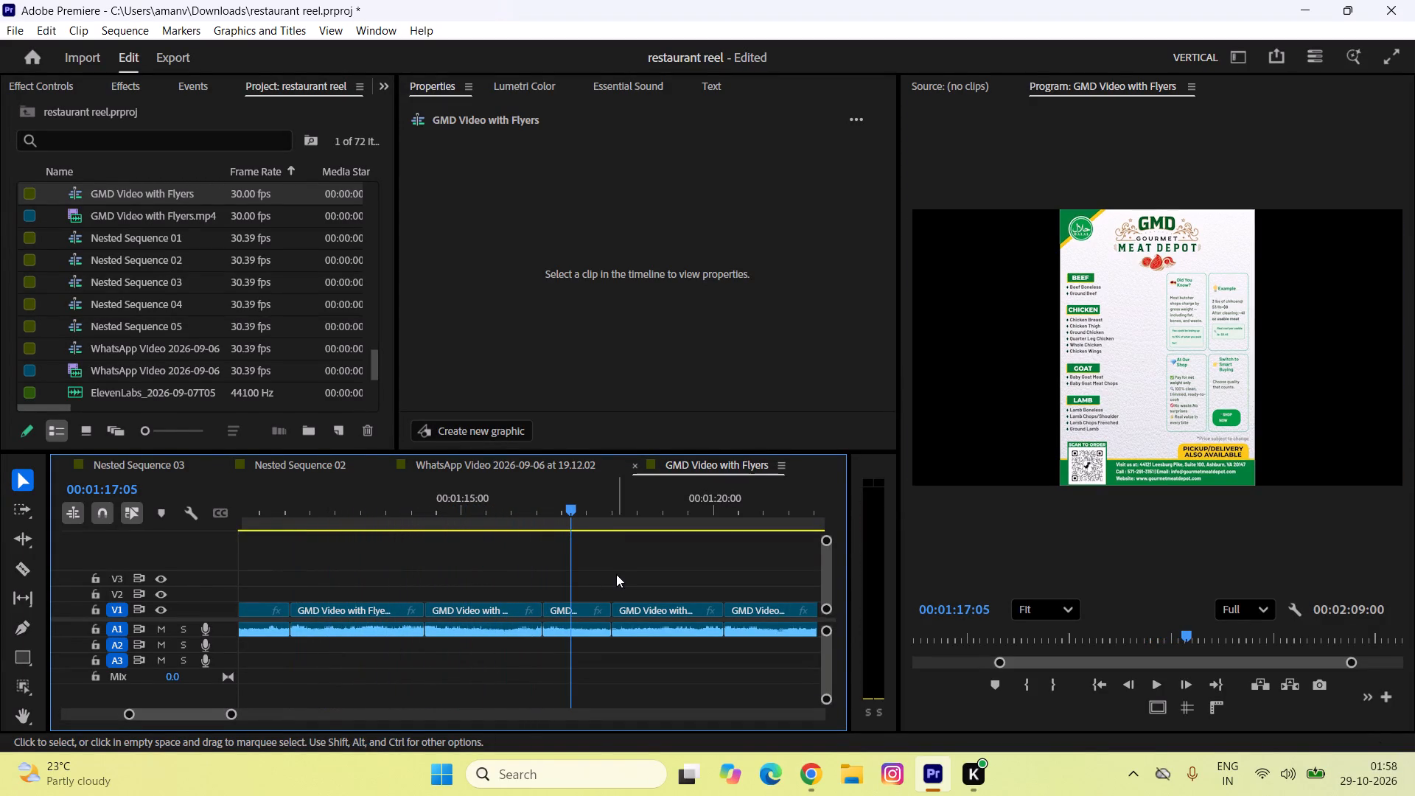
pyautogui.moveTo(594, 576); pyautogui.dragTo(595, 647)
pyautogui.moveTo(586, 576); pyautogui.dragTo(581, 616)
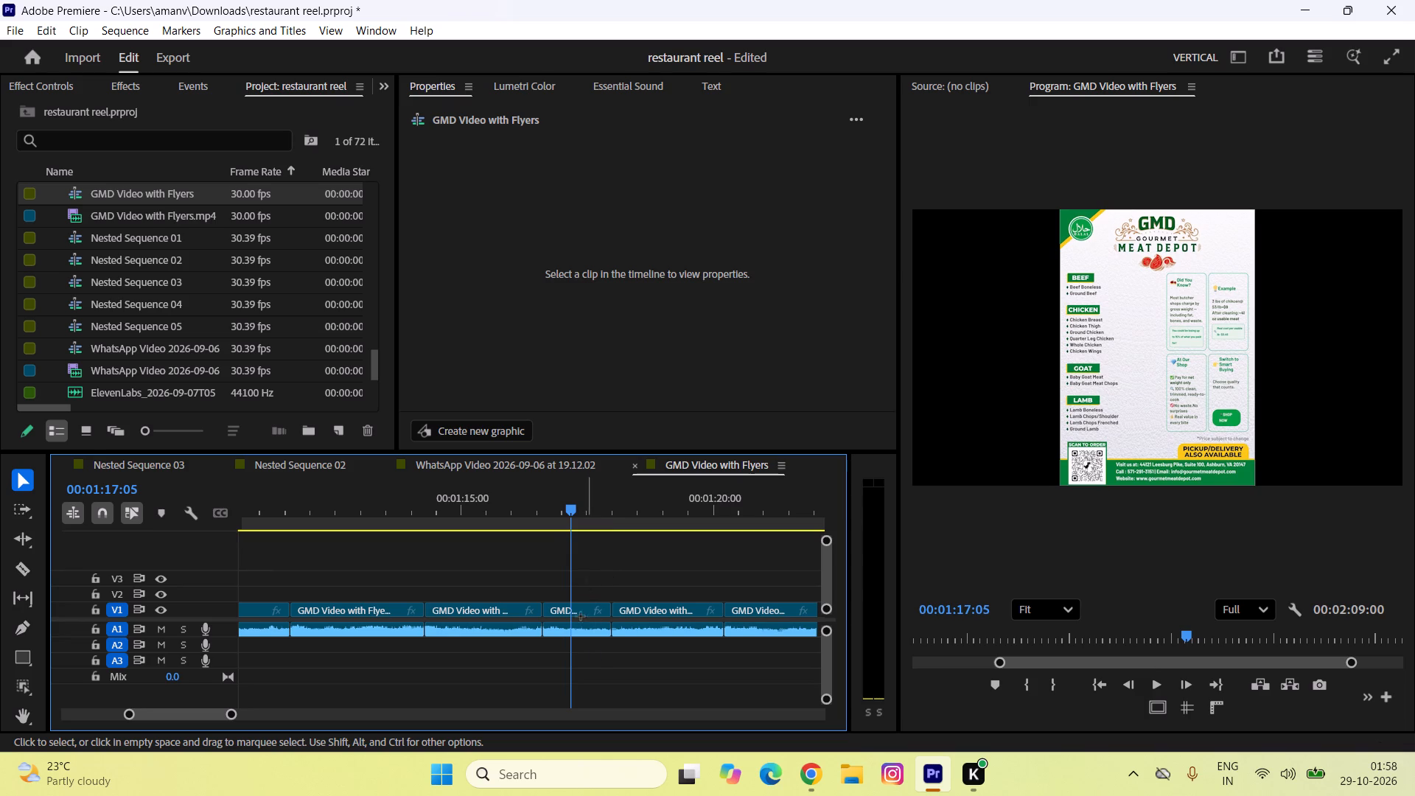
pyautogui.moveTo(581, 616); pyautogui.dragTo(572, 654)
pyautogui.press('BackSpace')
pyautogui.click(590, 609)
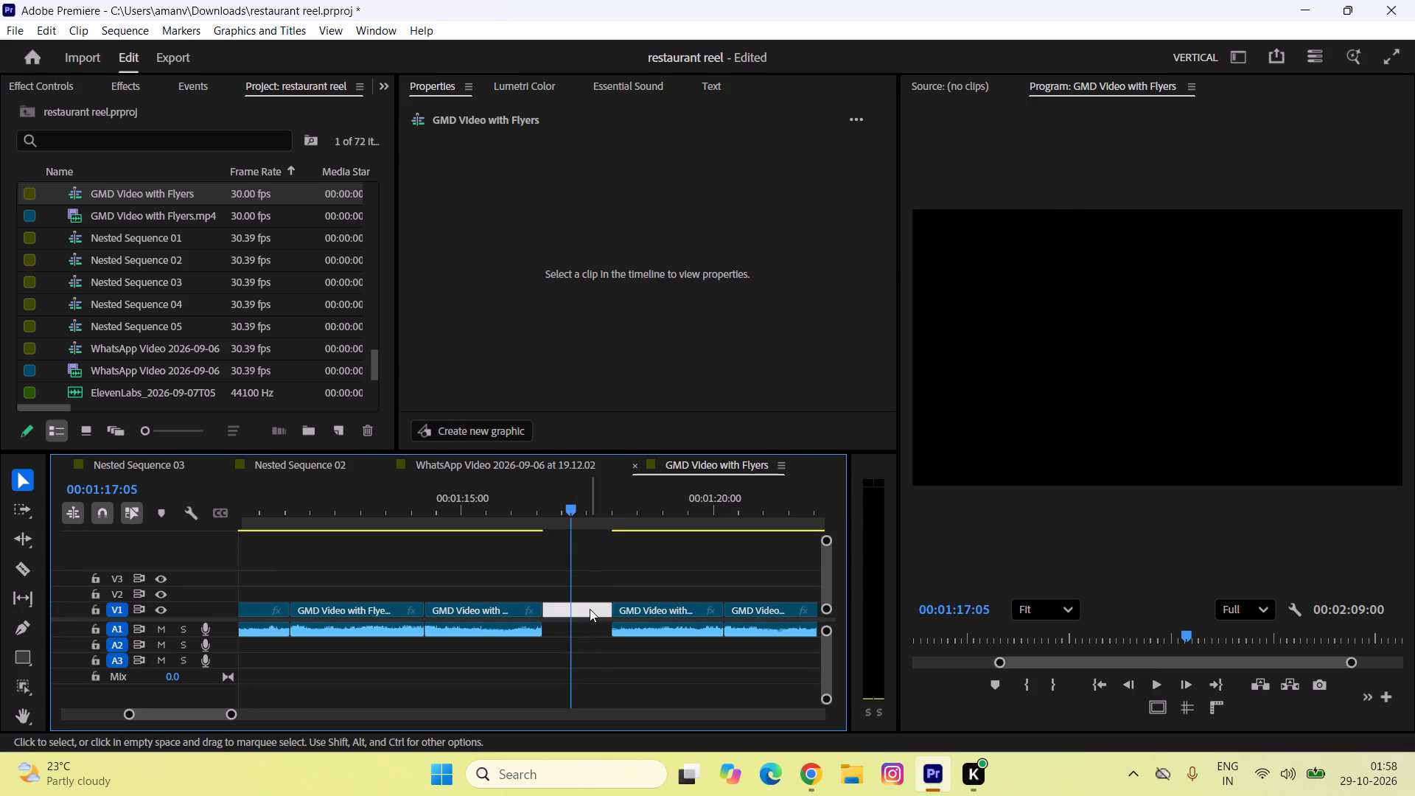
pyautogui.press('BackSpace')
pyautogui.press('Up')
pyautogui.press('Left')
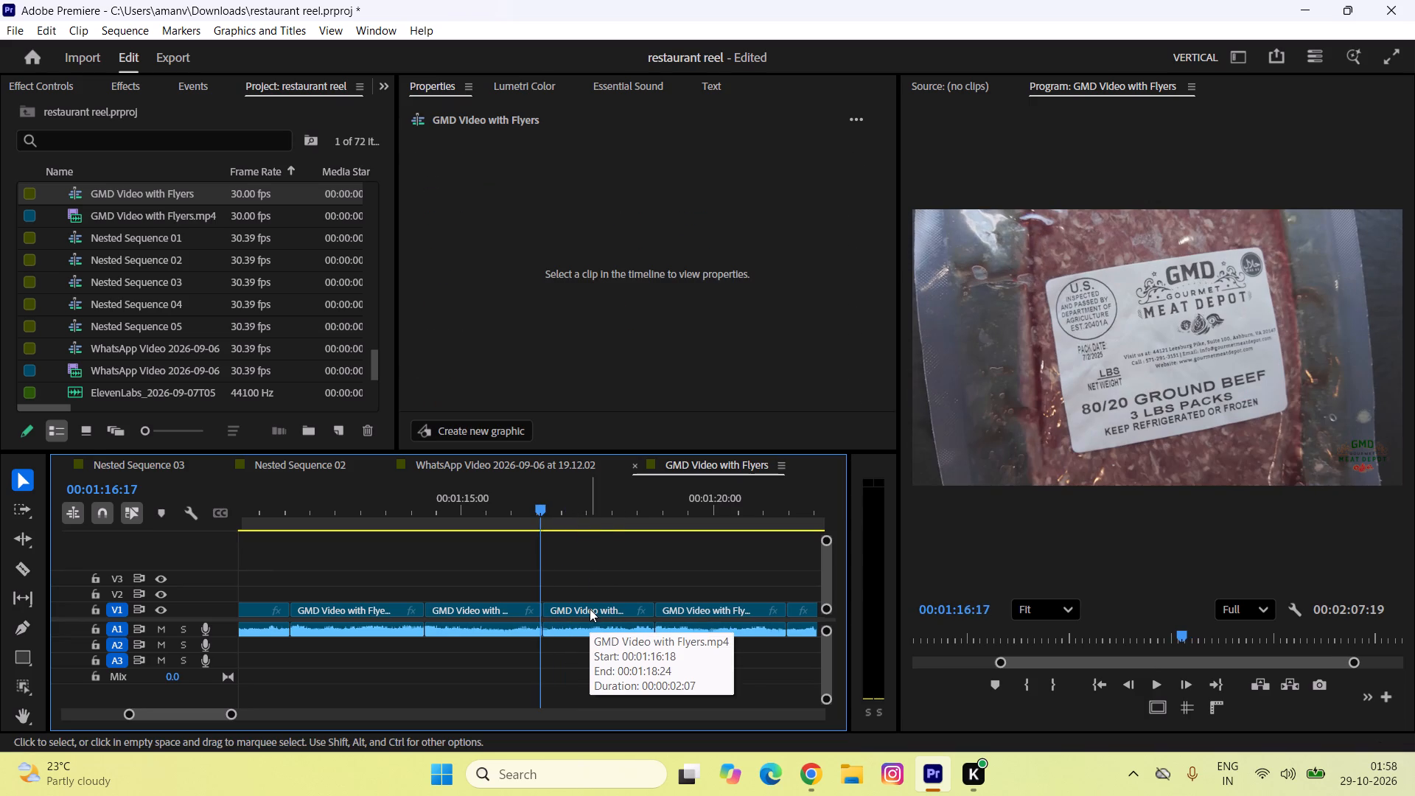
pyautogui.press('Left')
pyautogui.press('Right')
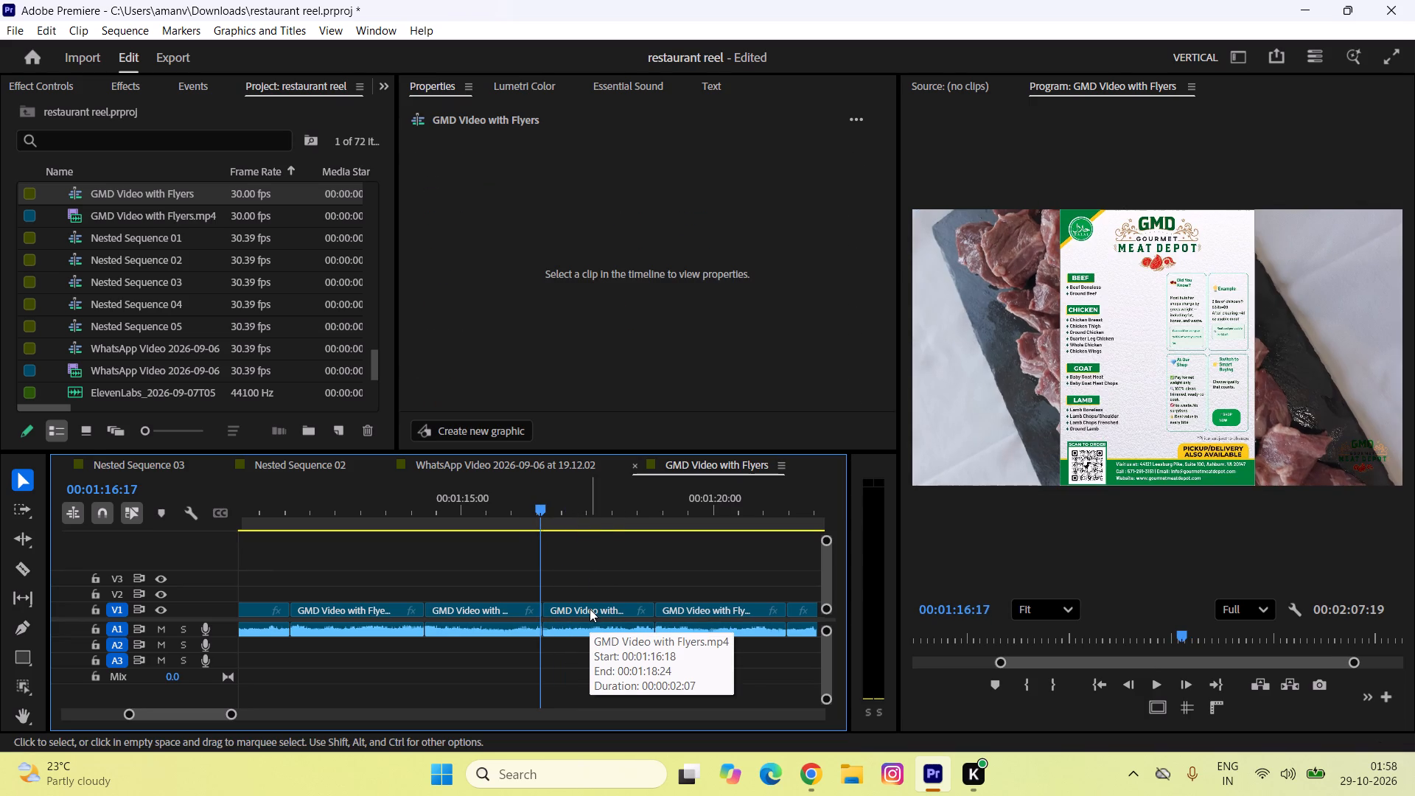
pyautogui.write('w')
# Remove the flyer clip after the raw ground meat bowl shot, including the leftover flyer frame at 00:01:23:16, and close the gap.
pyautogui.press('space')
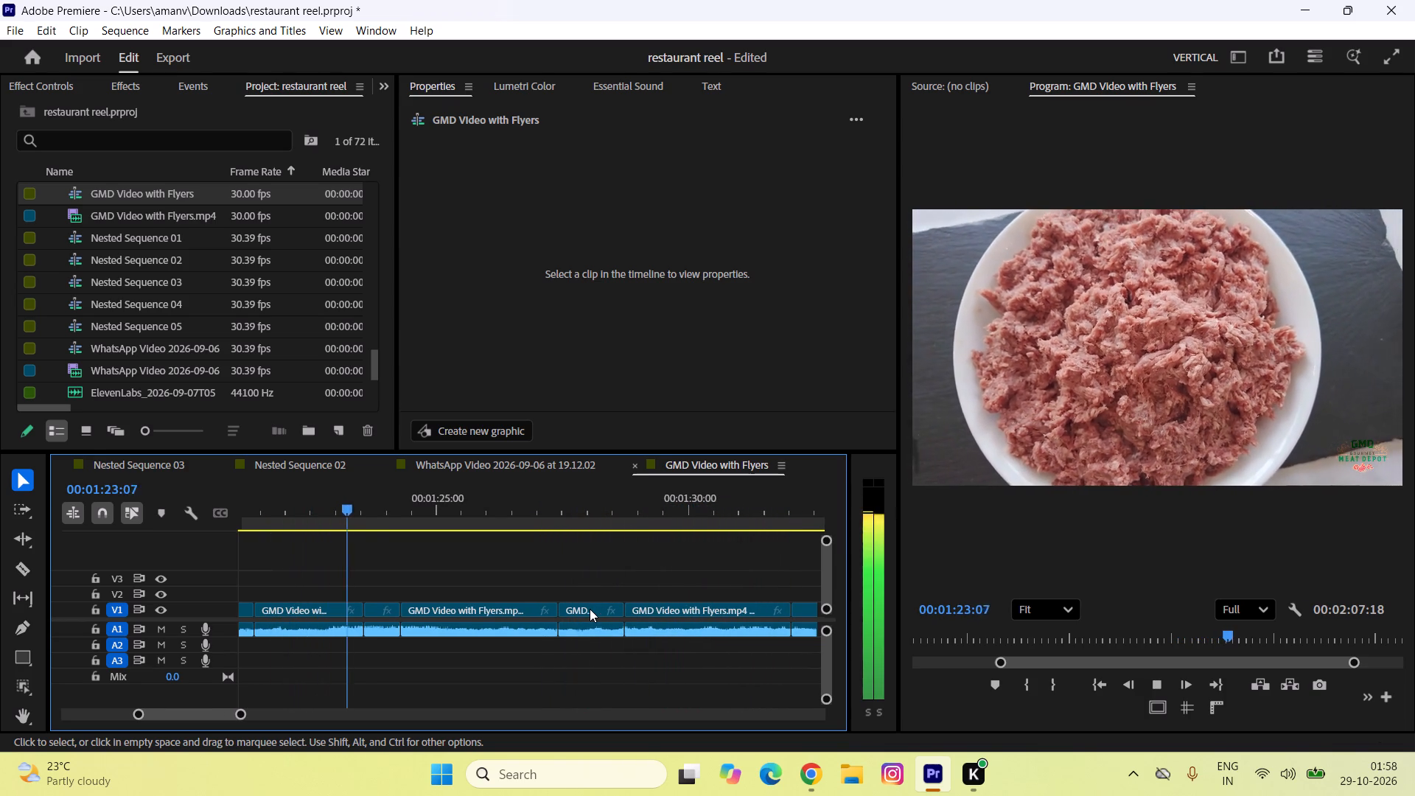
pyautogui.press('space')
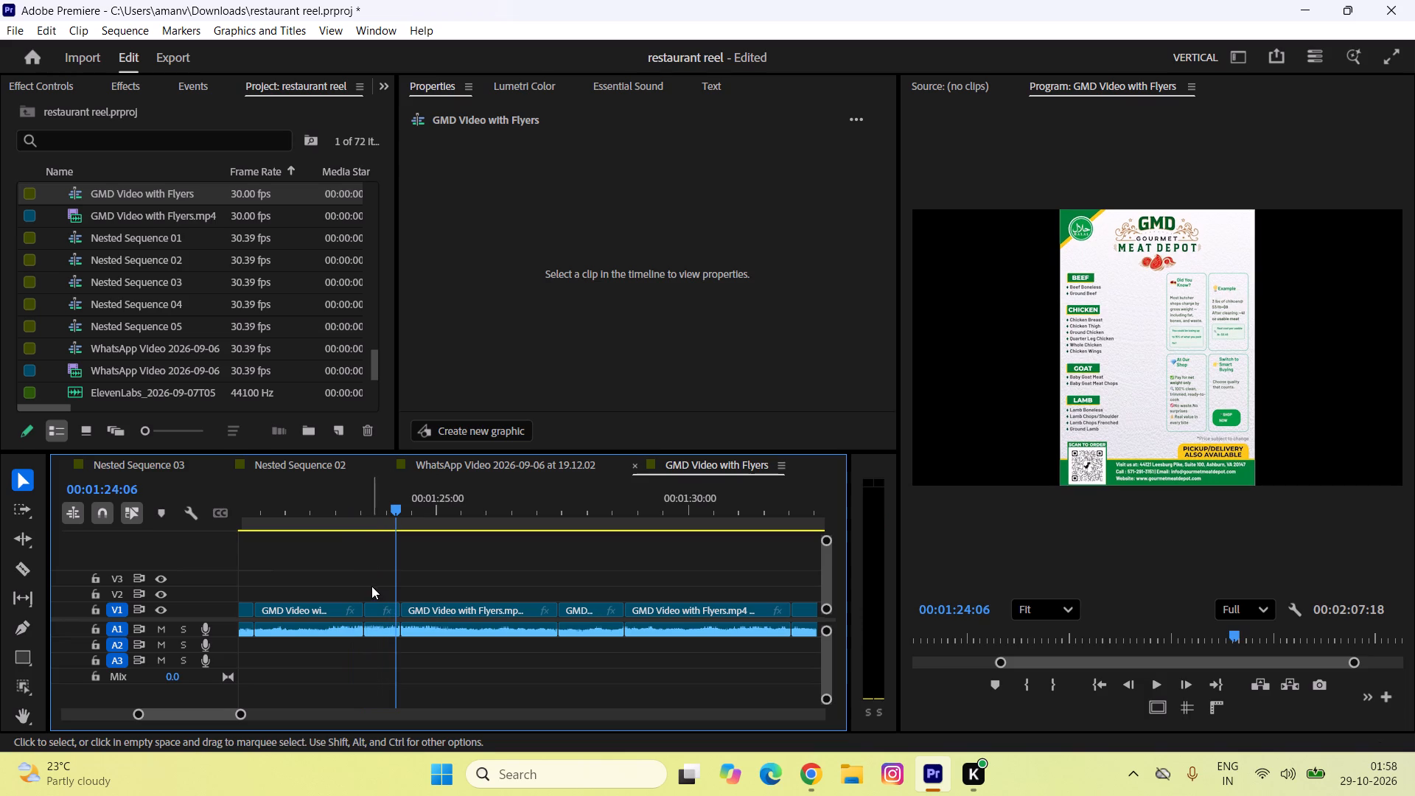
pyautogui.moveTo(371, 585); pyautogui.dragTo(382, 649)
pyautogui.press('BackSpace')
pyautogui.press('Up')
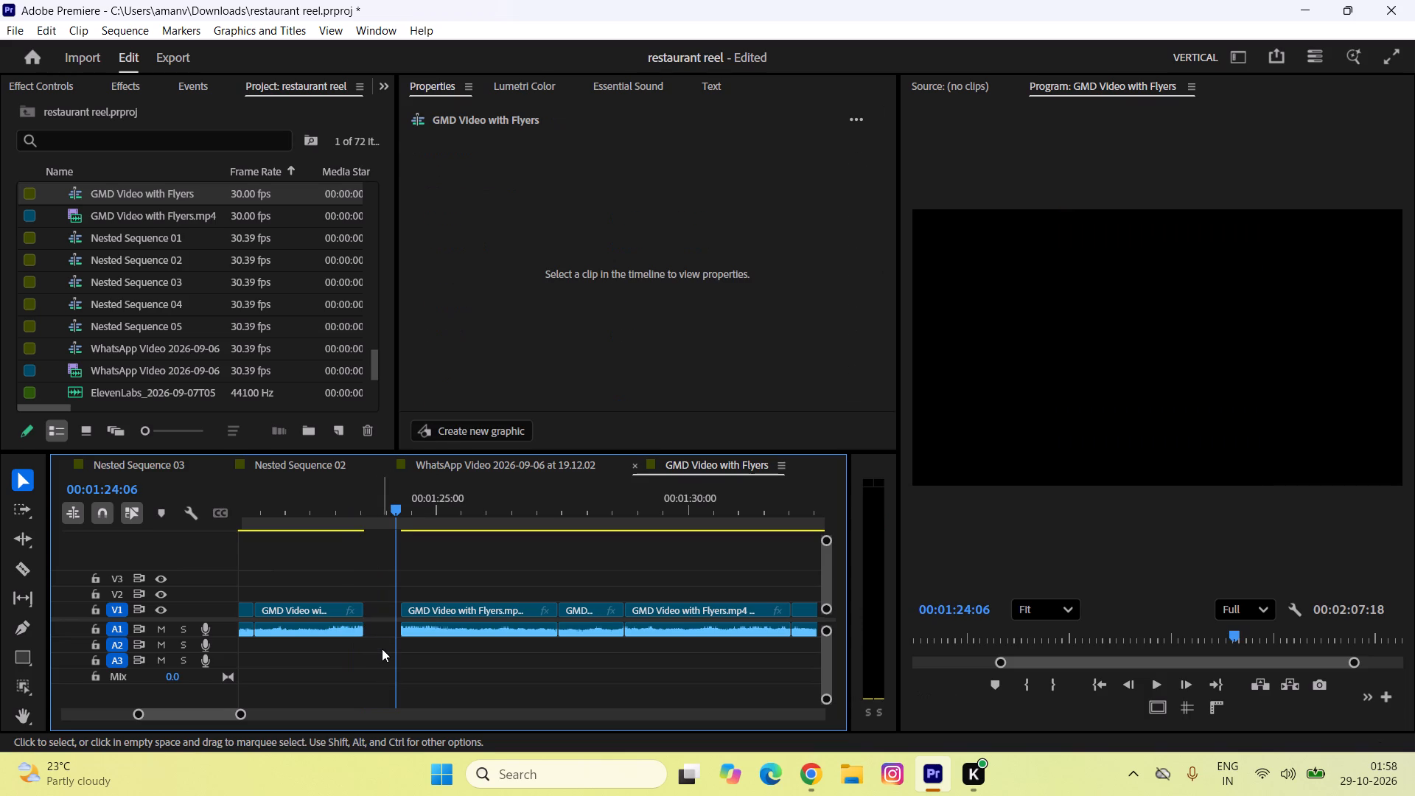
pyautogui.press('Left')
pyautogui.press('Left')
pyautogui.press('Right')
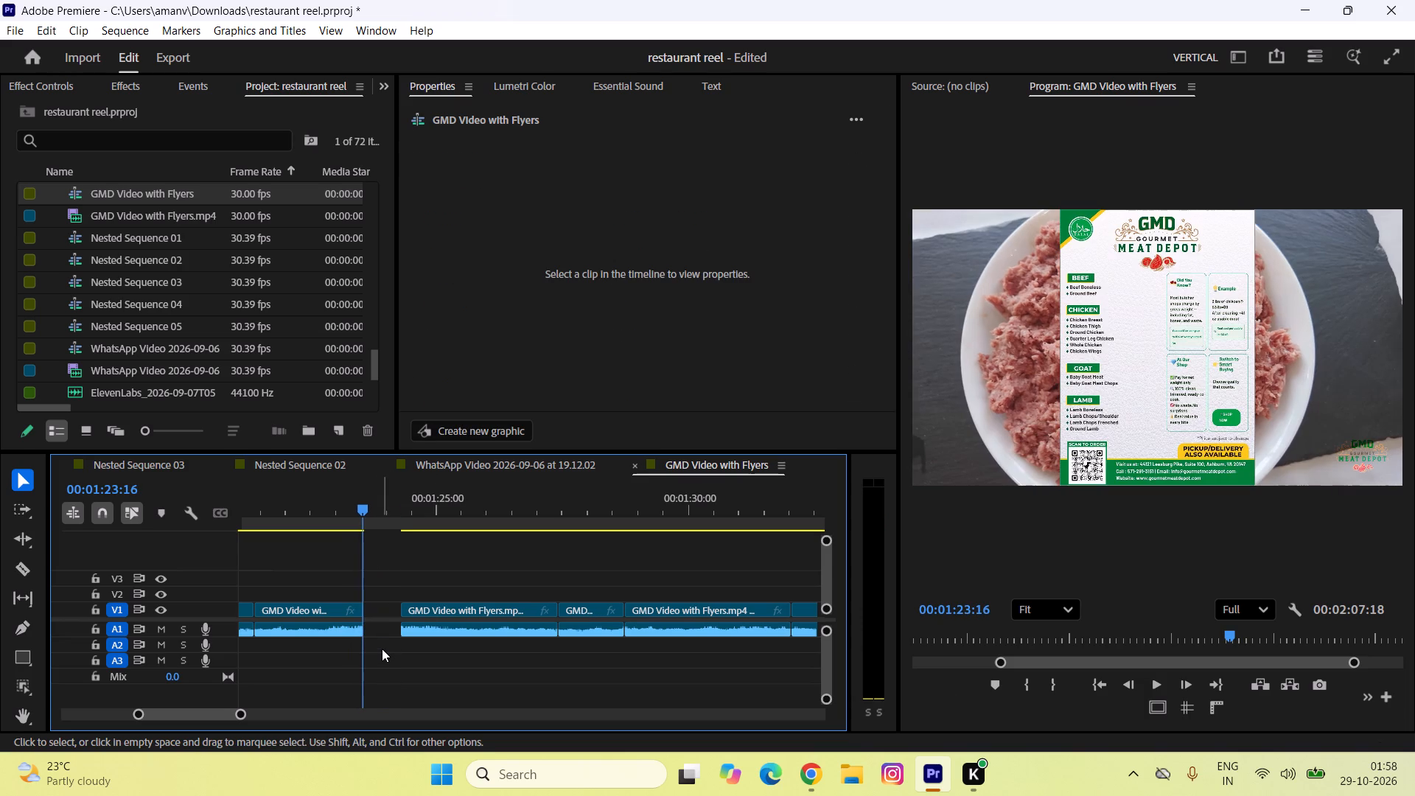
pyautogui.press('w')
pyautogui.click(383, 607)
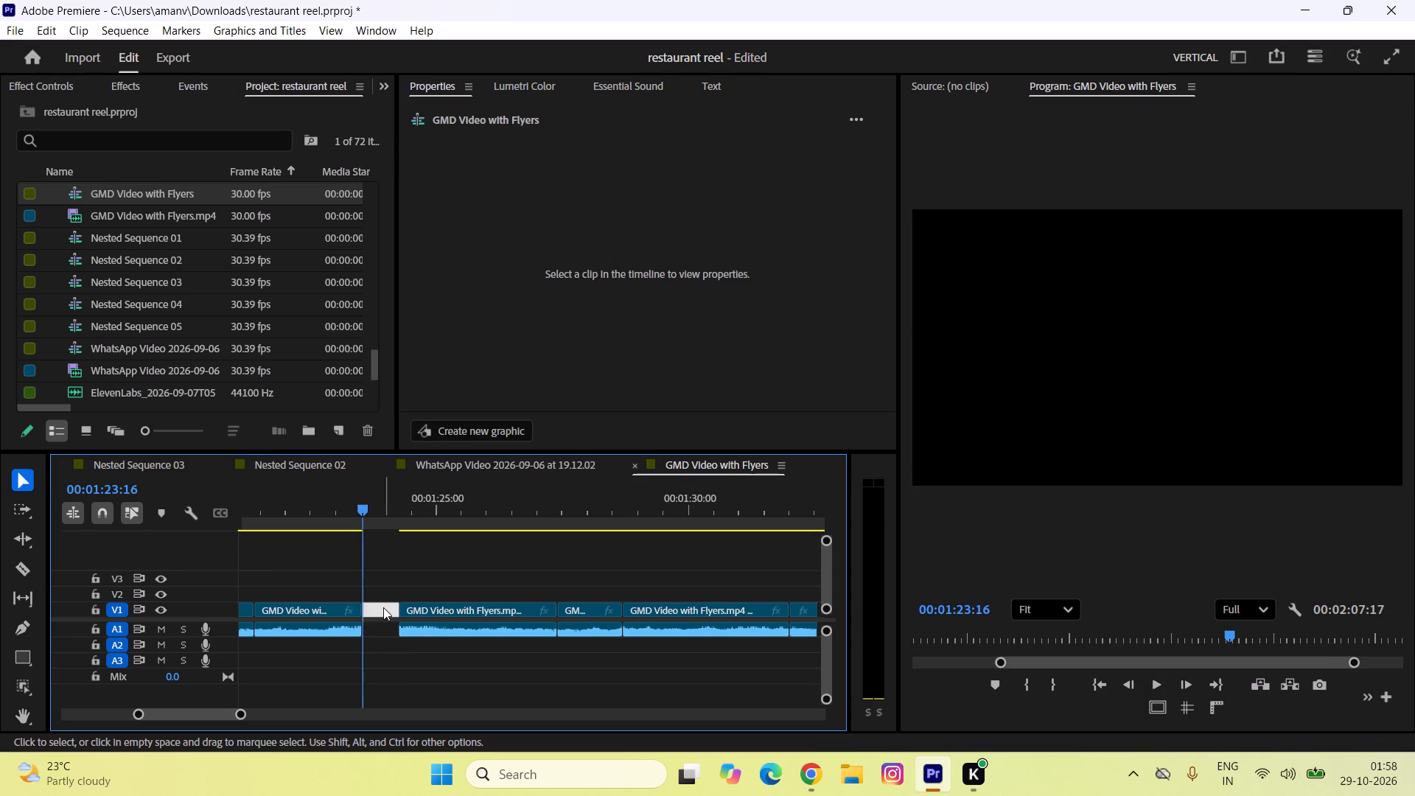
pyautogui.press('BackSpace')
# Remove the flyer clip after the pale marinated bone-in chops shot, close the gap, and ripple-trim the leftover flyer frame at 00:01:26:19.
pyautogui.press('space')
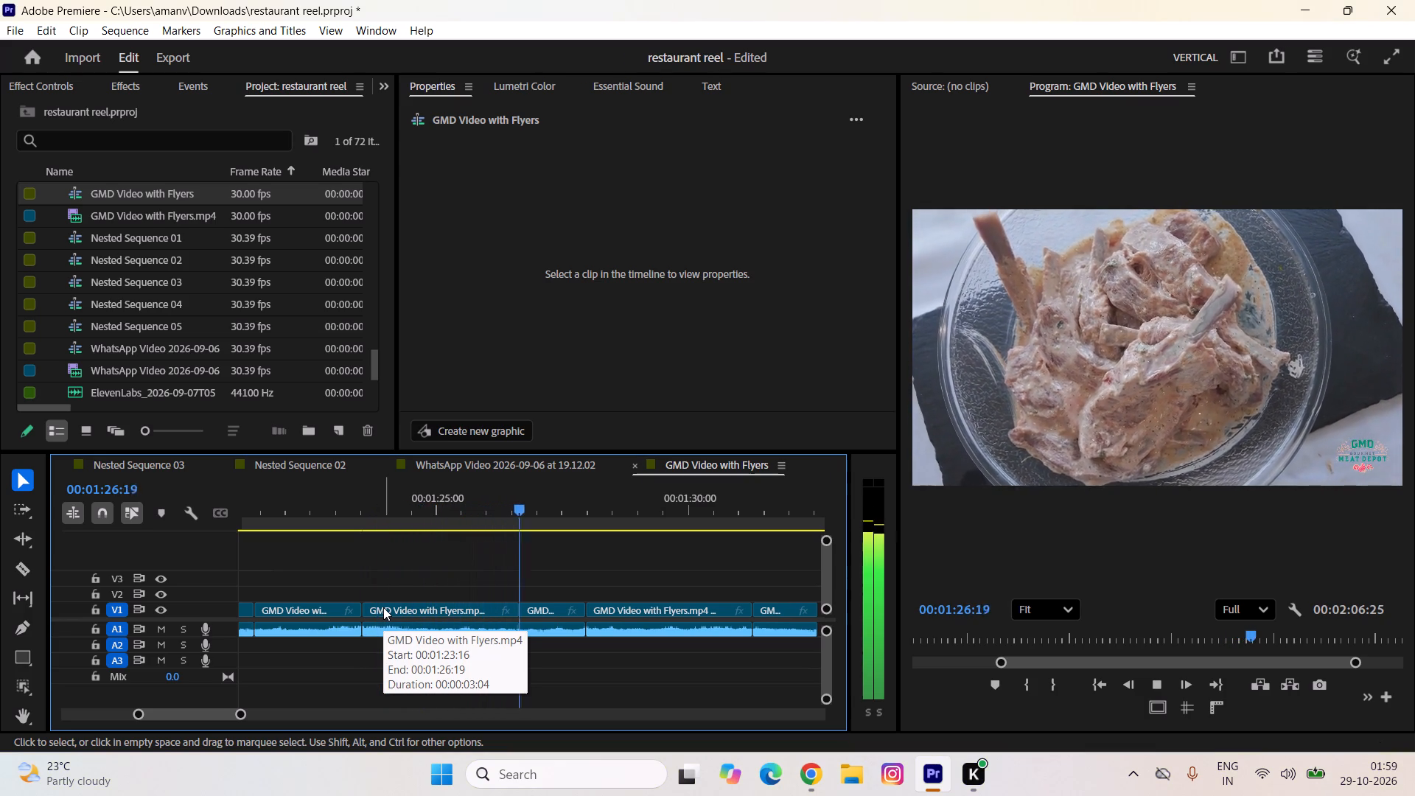
pyautogui.press('space')
pyautogui.moveTo(565, 579); pyautogui.dragTo(565, 607)
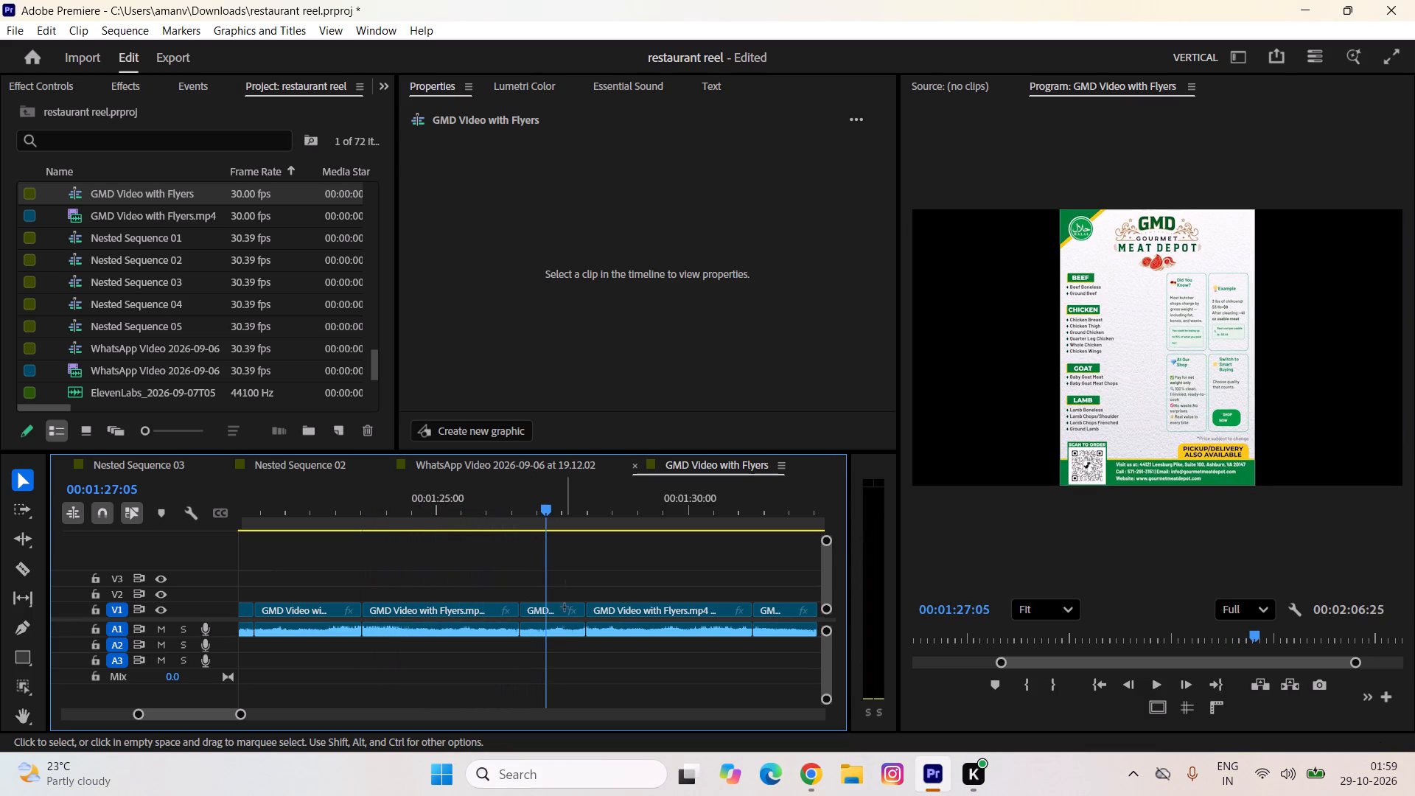
pyautogui.moveTo(565, 607); pyautogui.dragTo(559, 638)
pyautogui.press('BackSpace')
pyautogui.click(559, 604)
pyautogui.press('BackSpace')
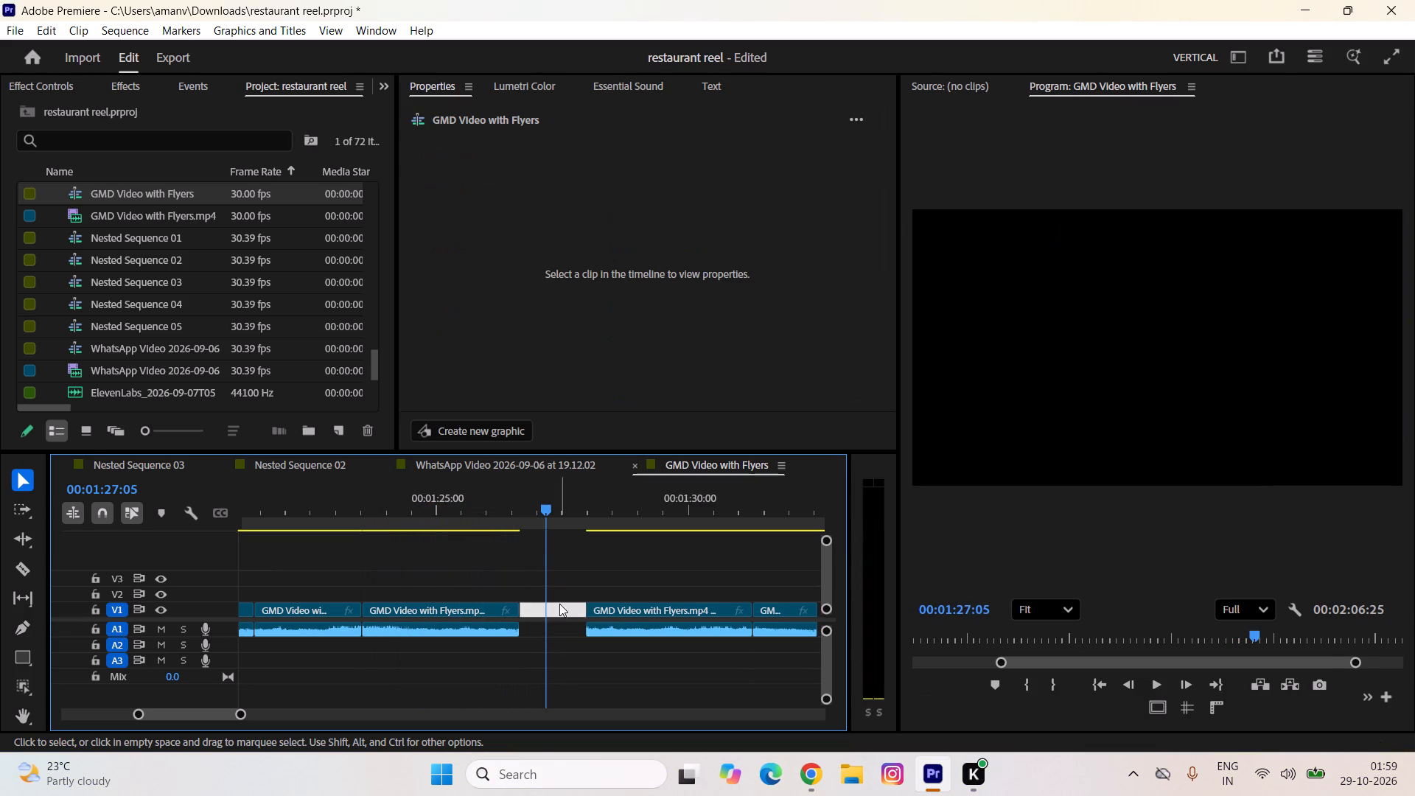
pyautogui.press('Up')
pyautogui.press('Left')
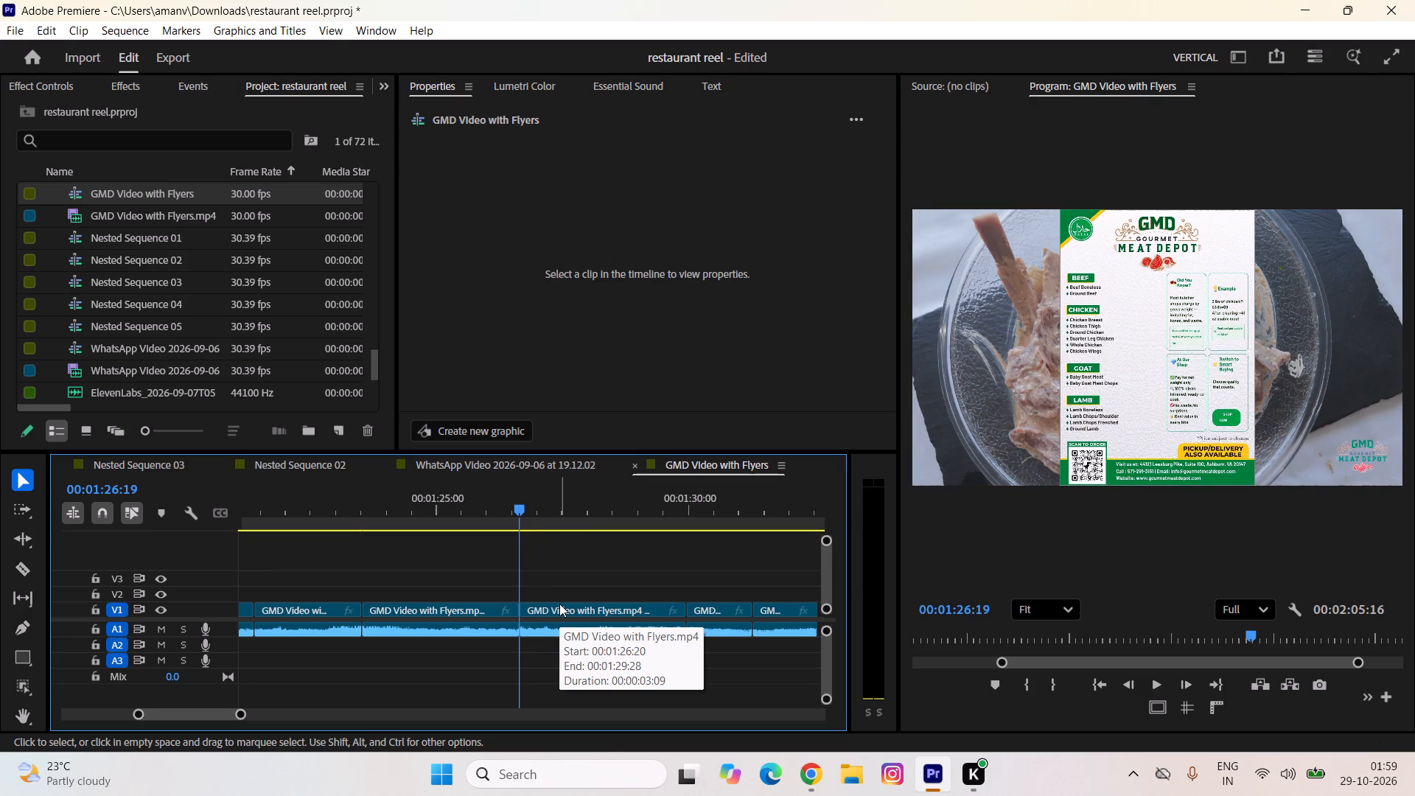
pyautogui.press('Left')
pyautogui.press('Right')
pyautogui.write('w')
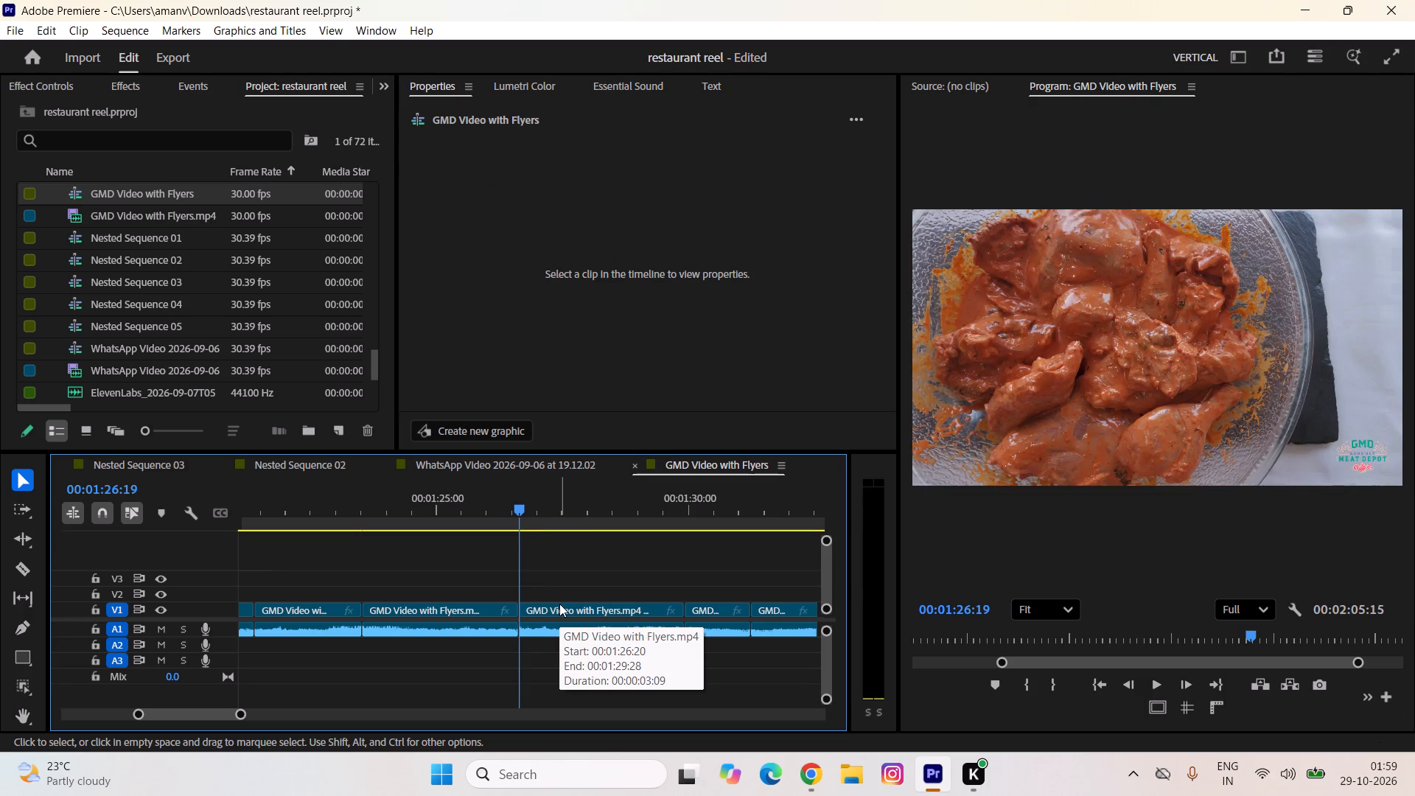
# Remove the flyer clip after the red marinated chicken shot, including the leftover flyer frame at 00:01:29:27, and close the gap.
pyautogui.press('space')
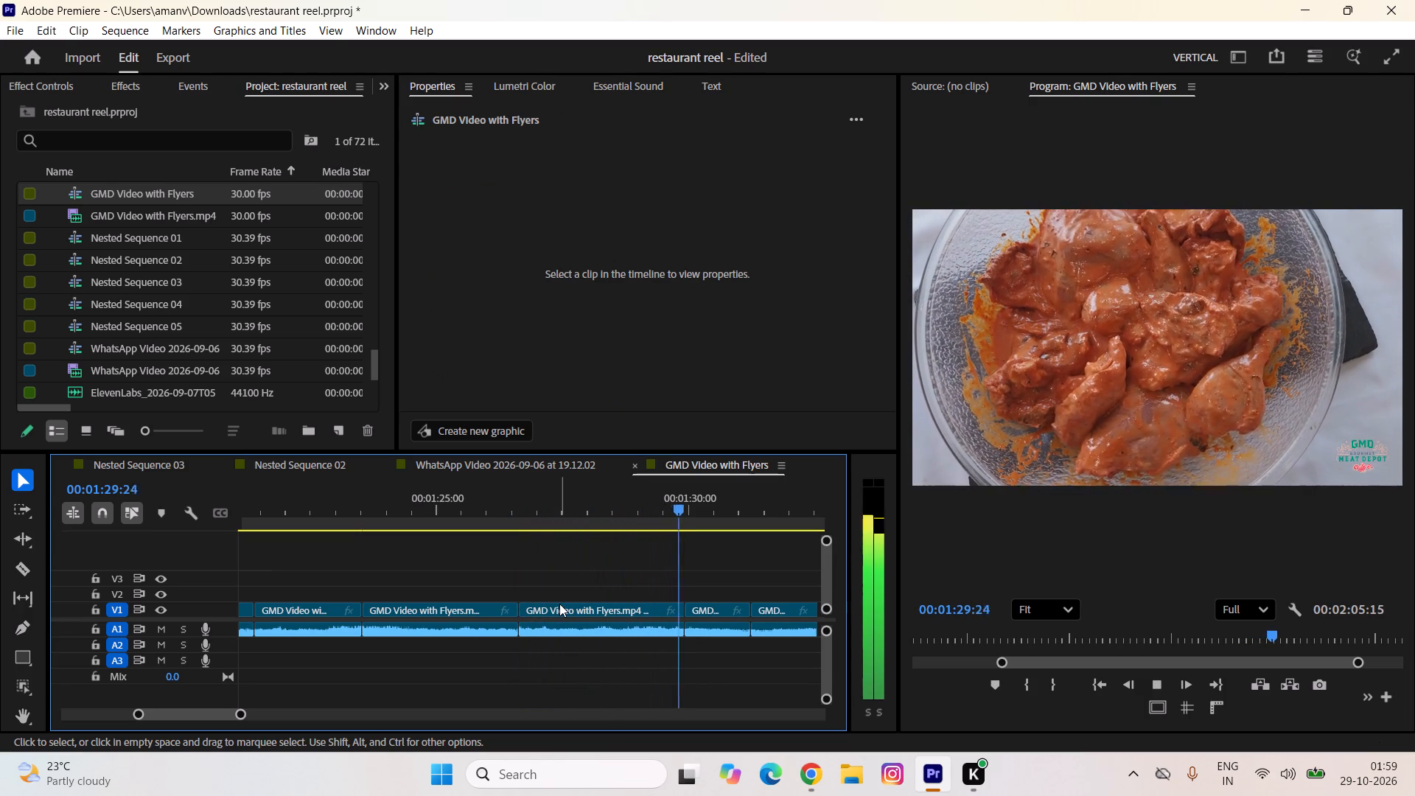
pyautogui.press('space')
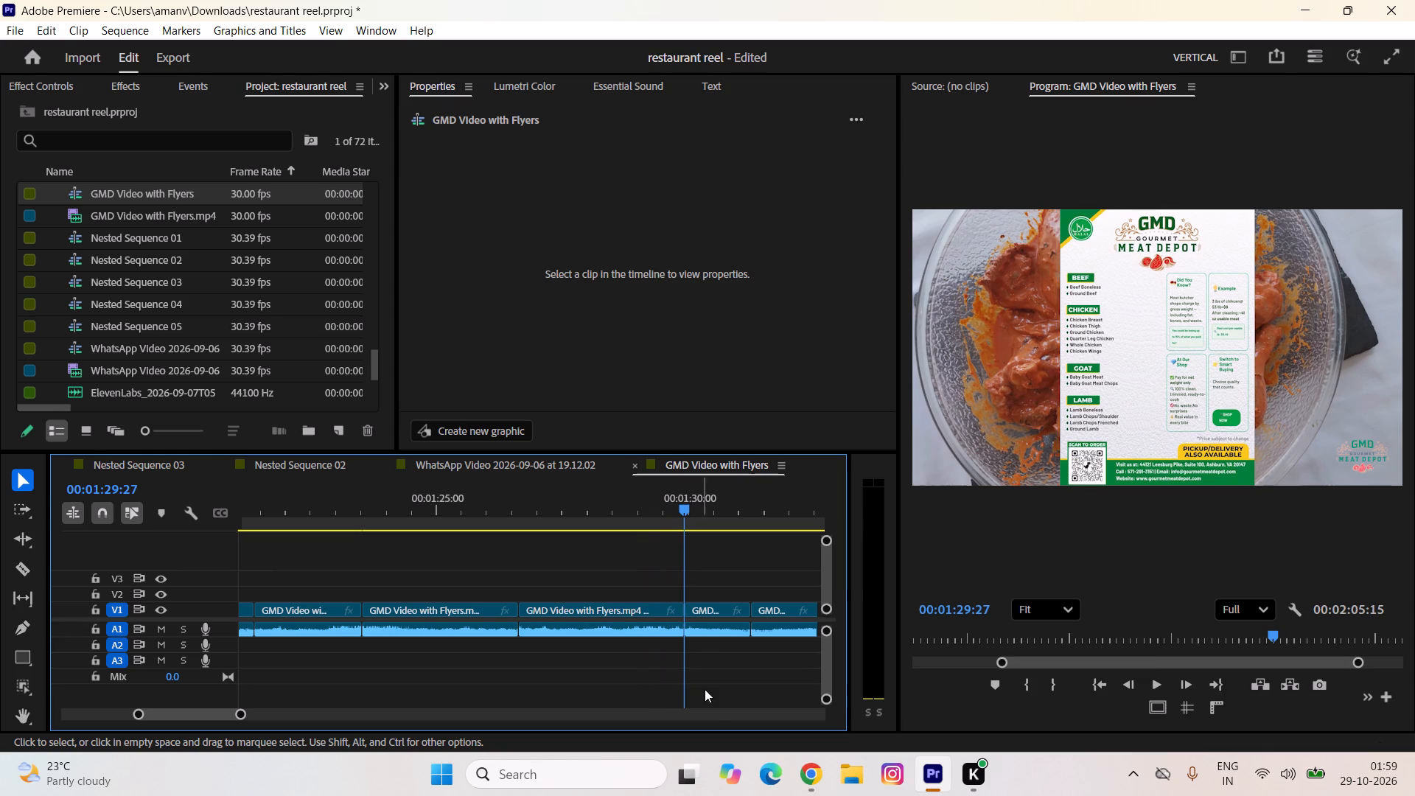
pyautogui.moveTo(702, 572); pyautogui.dragTo(716, 634)
pyautogui.press('BackSpace')
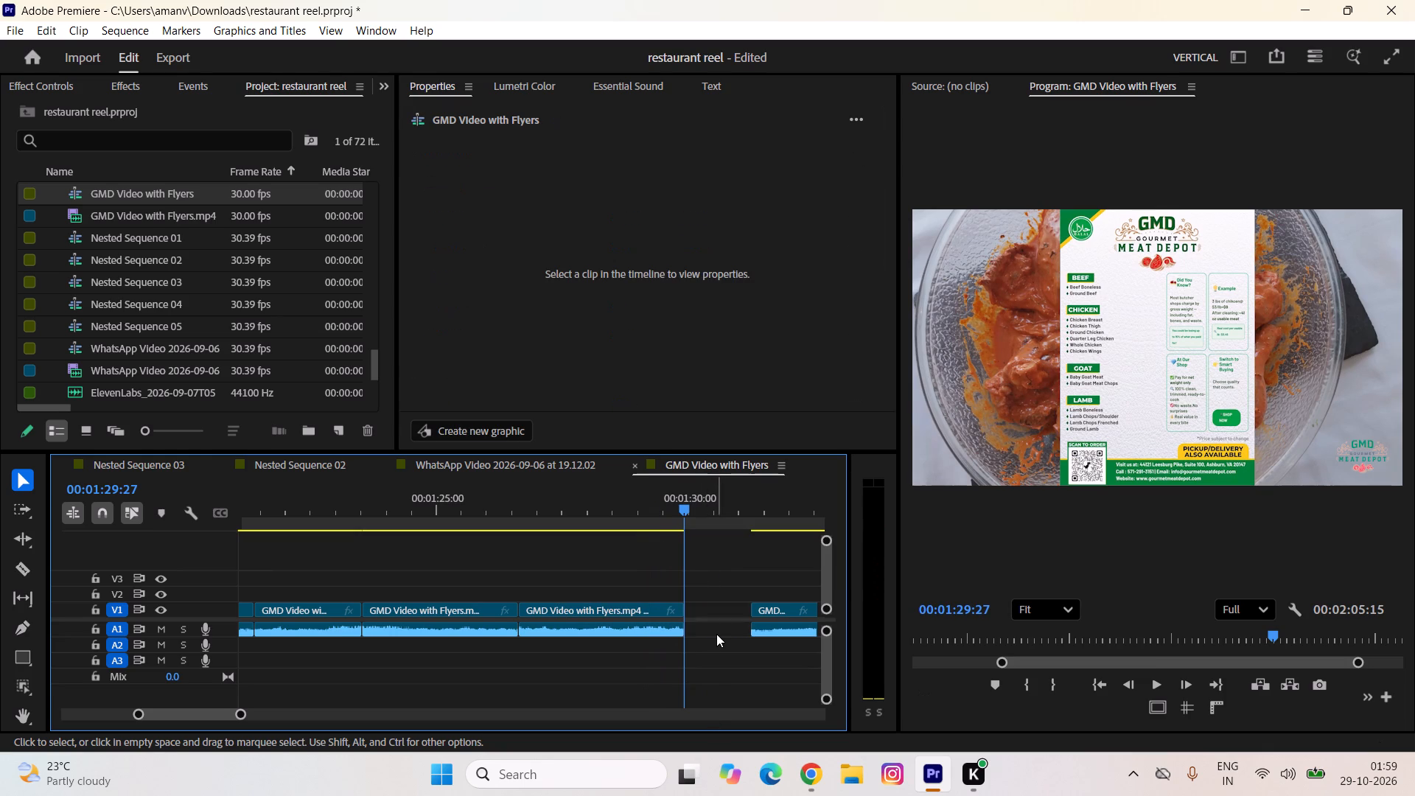
pyautogui.press('w')
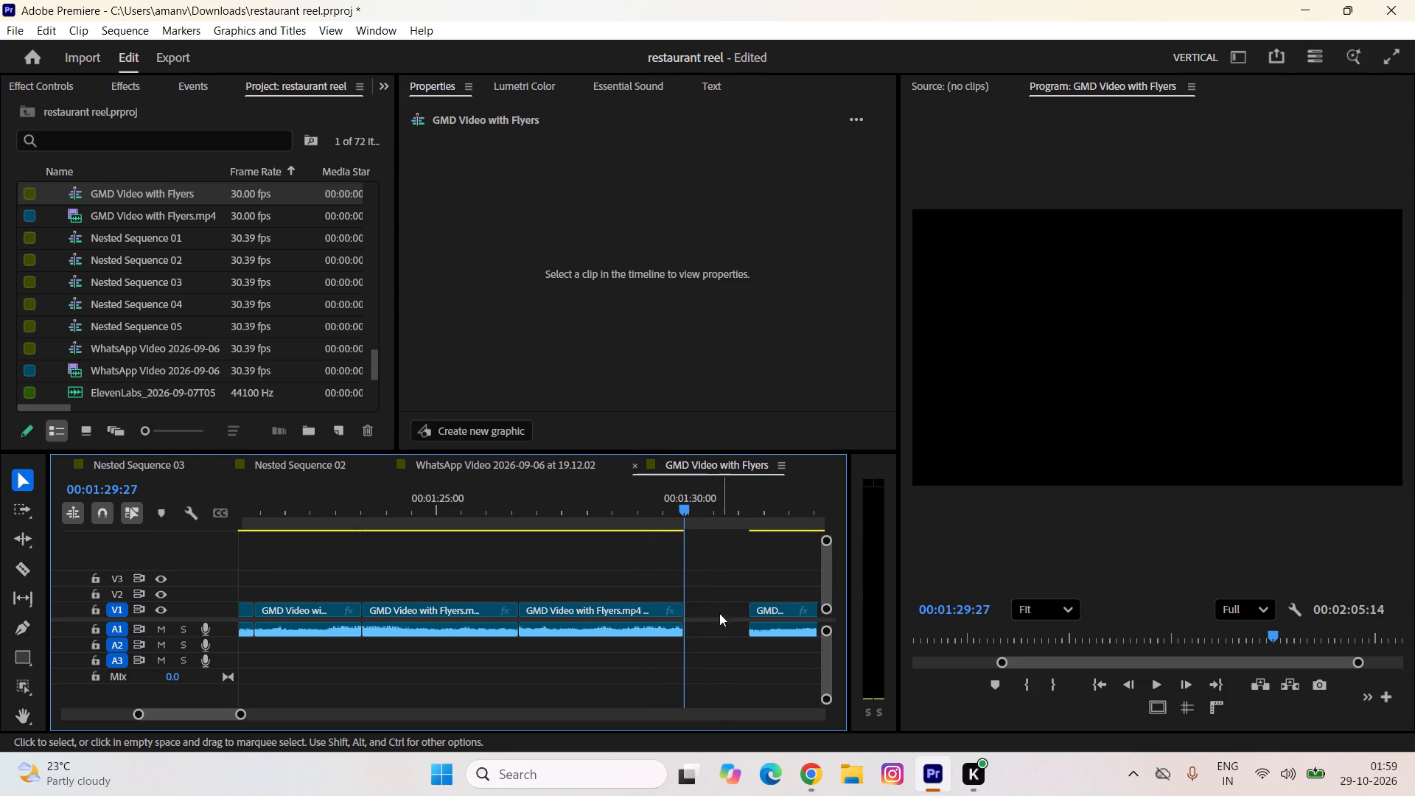
pyautogui.click(707, 603)
pyautogui.press('BackSpace')
pyautogui.press('Left')
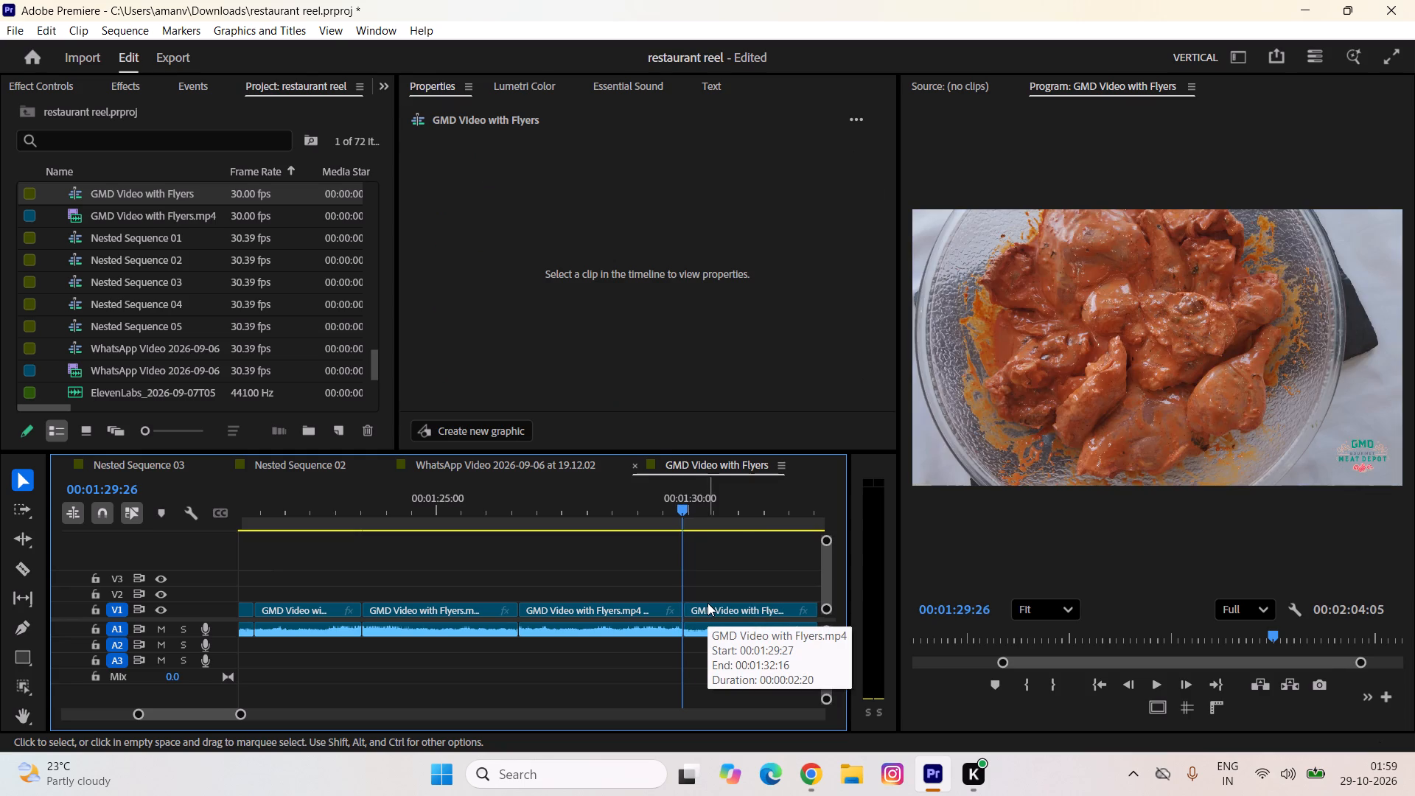
# Remove the flyer clip after the seasoned ground meat bowl shot, close the gap, and ripple-trim the leftover flyer frame at 00:01:32:16.
pyautogui.press('space')
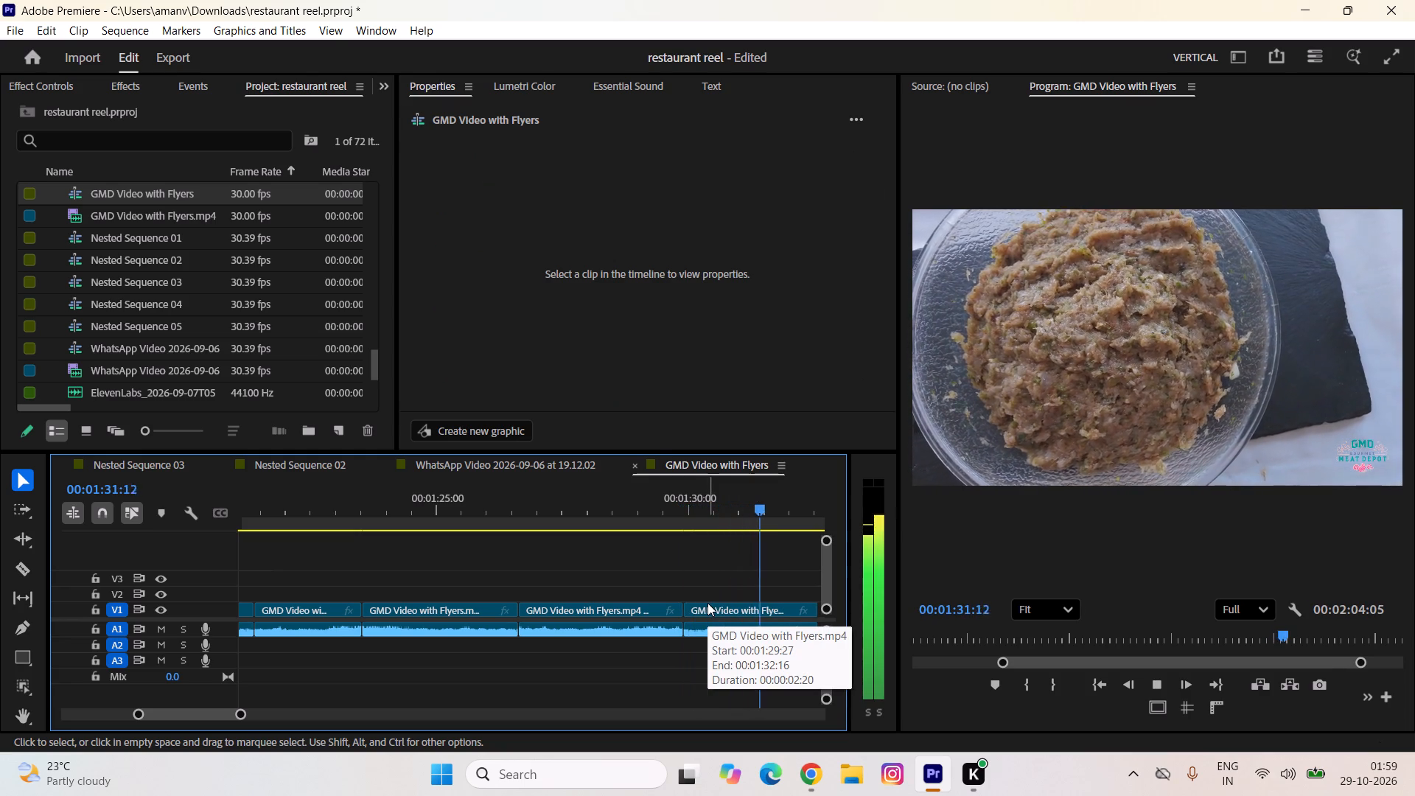
pyautogui.press('space')
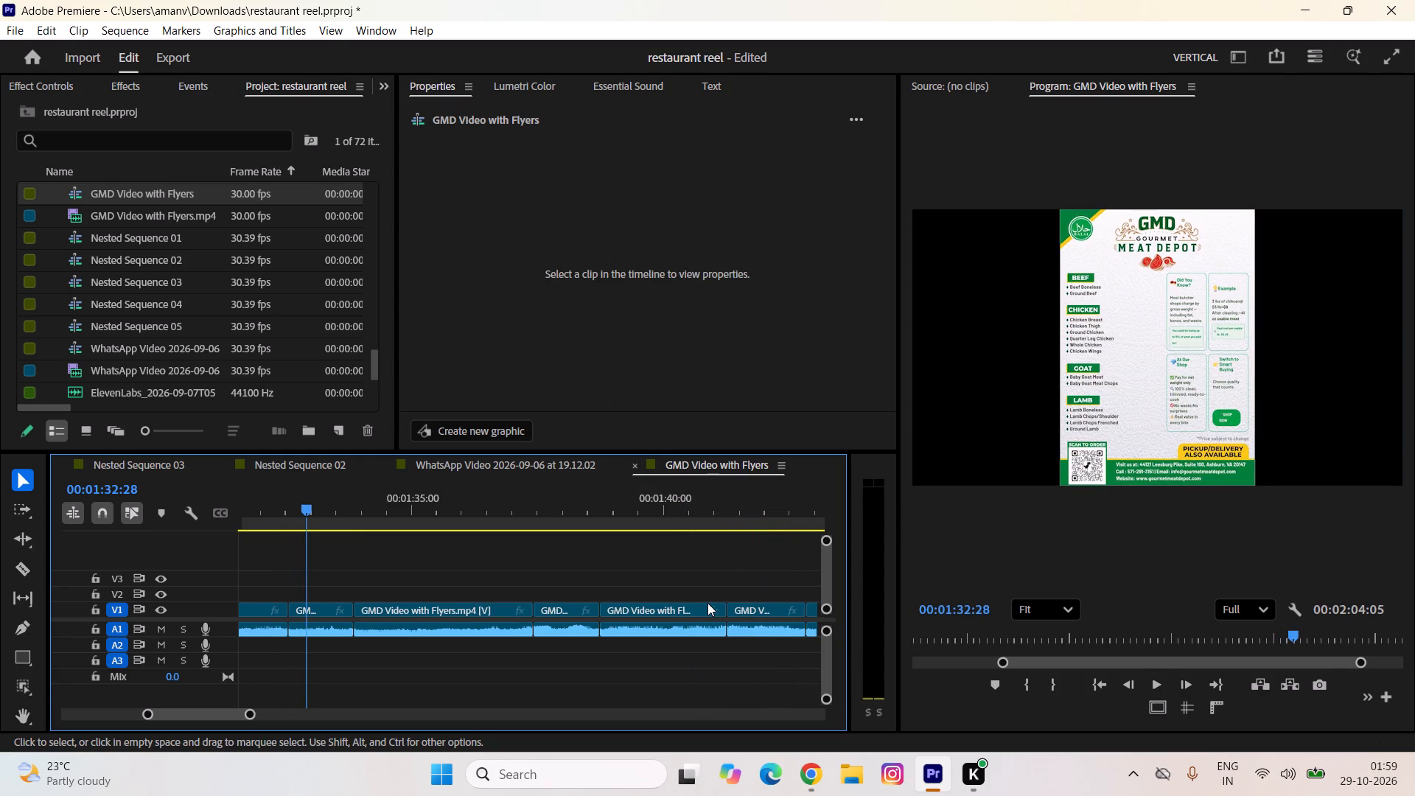
pyautogui.moveTo(337, 573); pyautogui.dragTo(331, 645)
pyautogui.press('BackSpace')
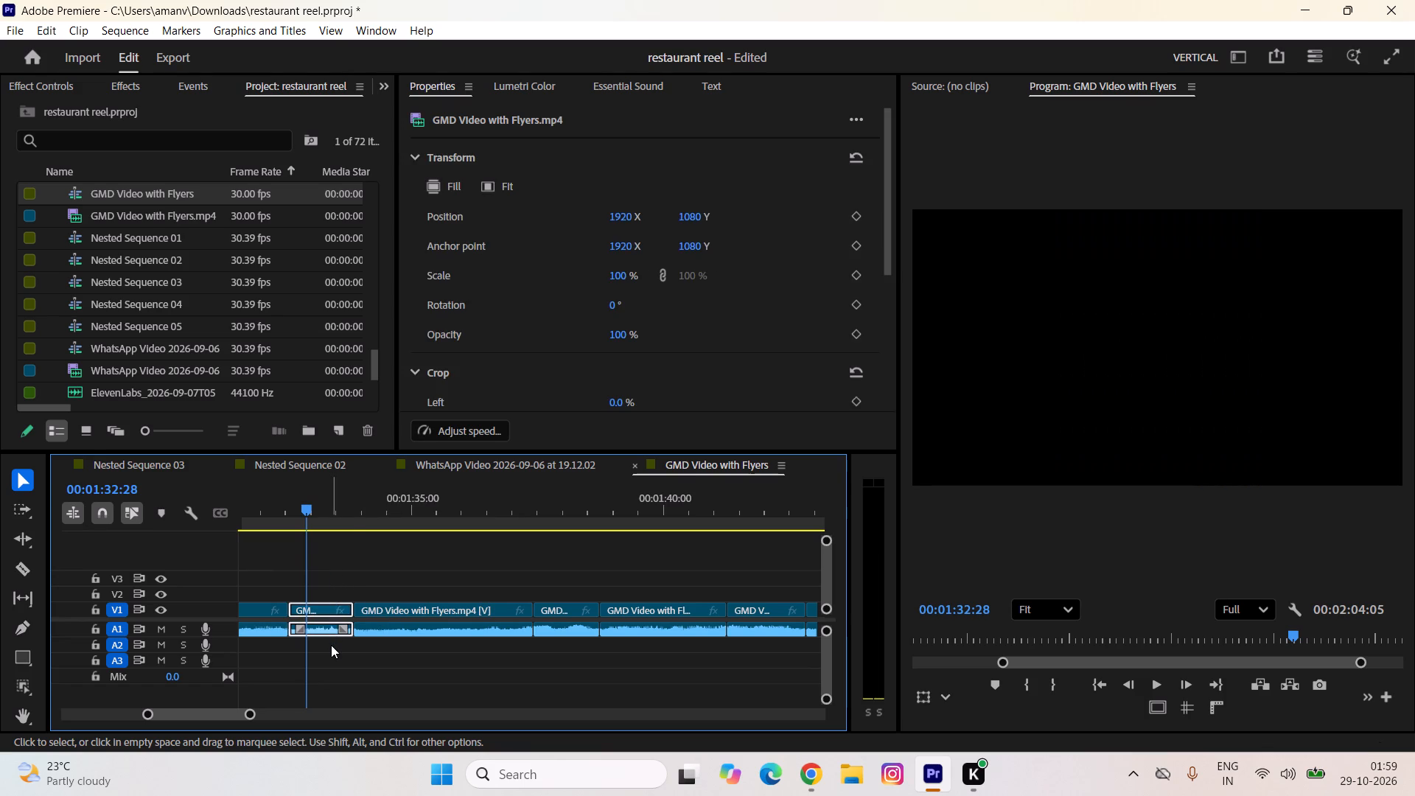
pyautogui.click(333, 601)
pyautogui.press('BackSpace')
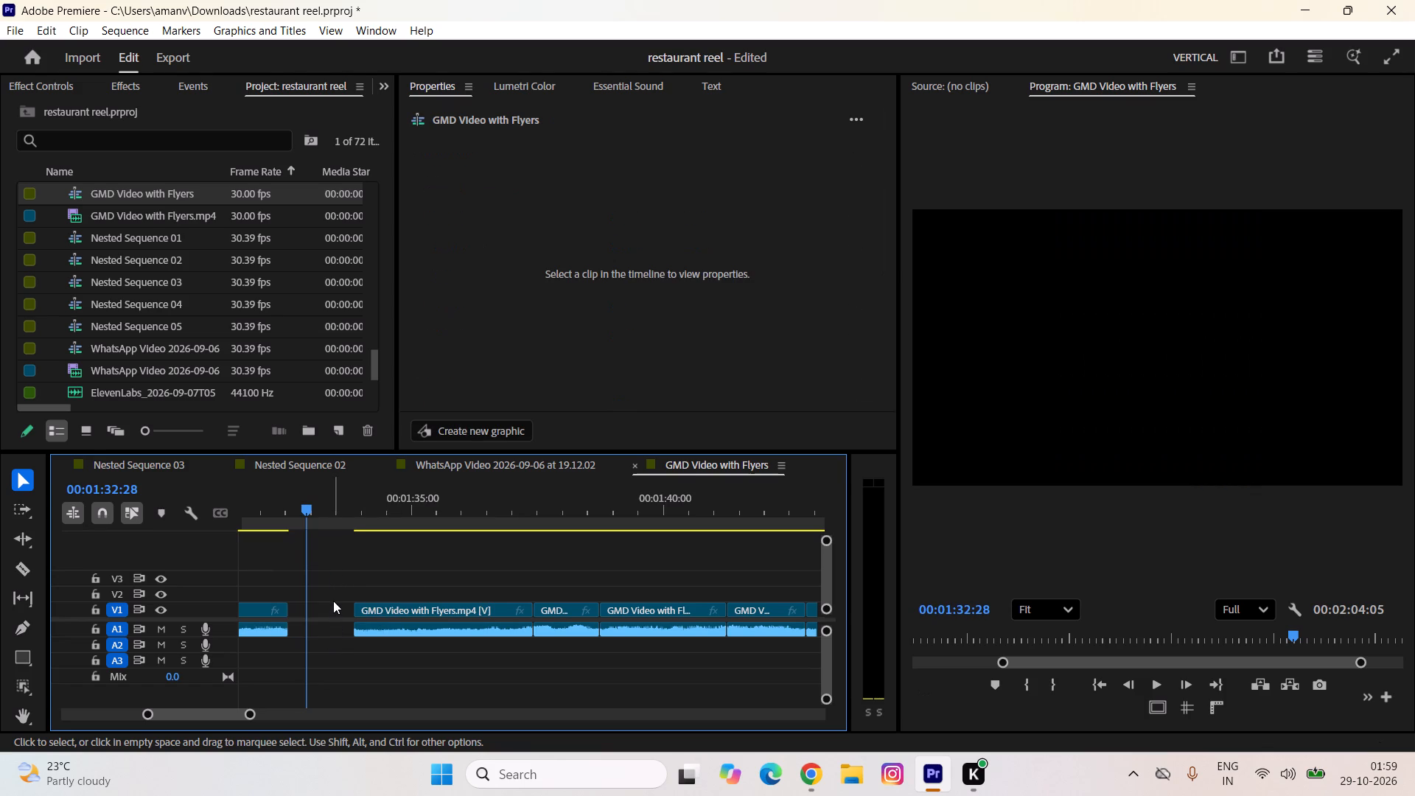
pyautogui.click(332, 603)
pyautogui.press('BackSpace')
pyautogui.press('Up')
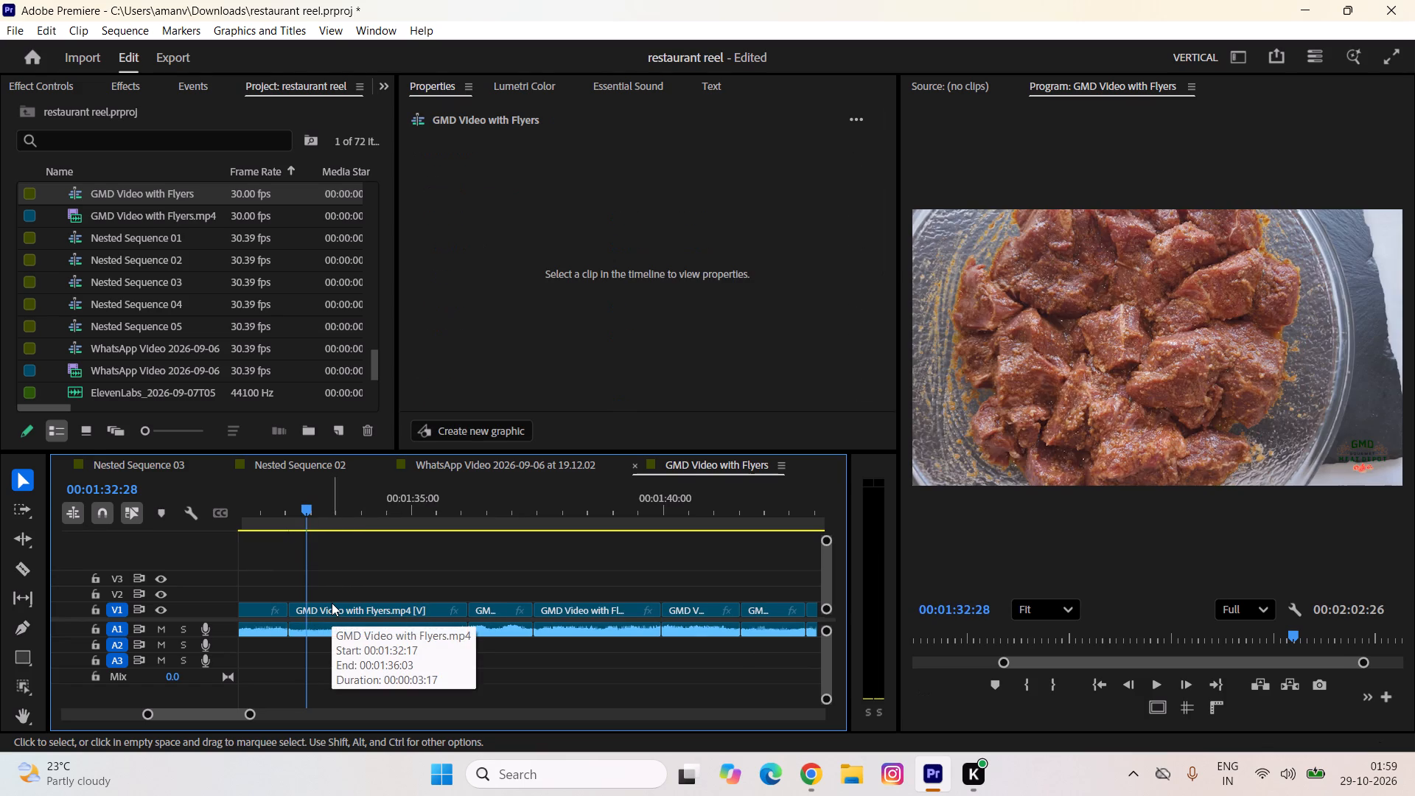
pyautogui.press('Left')
pyautogui.press('w')
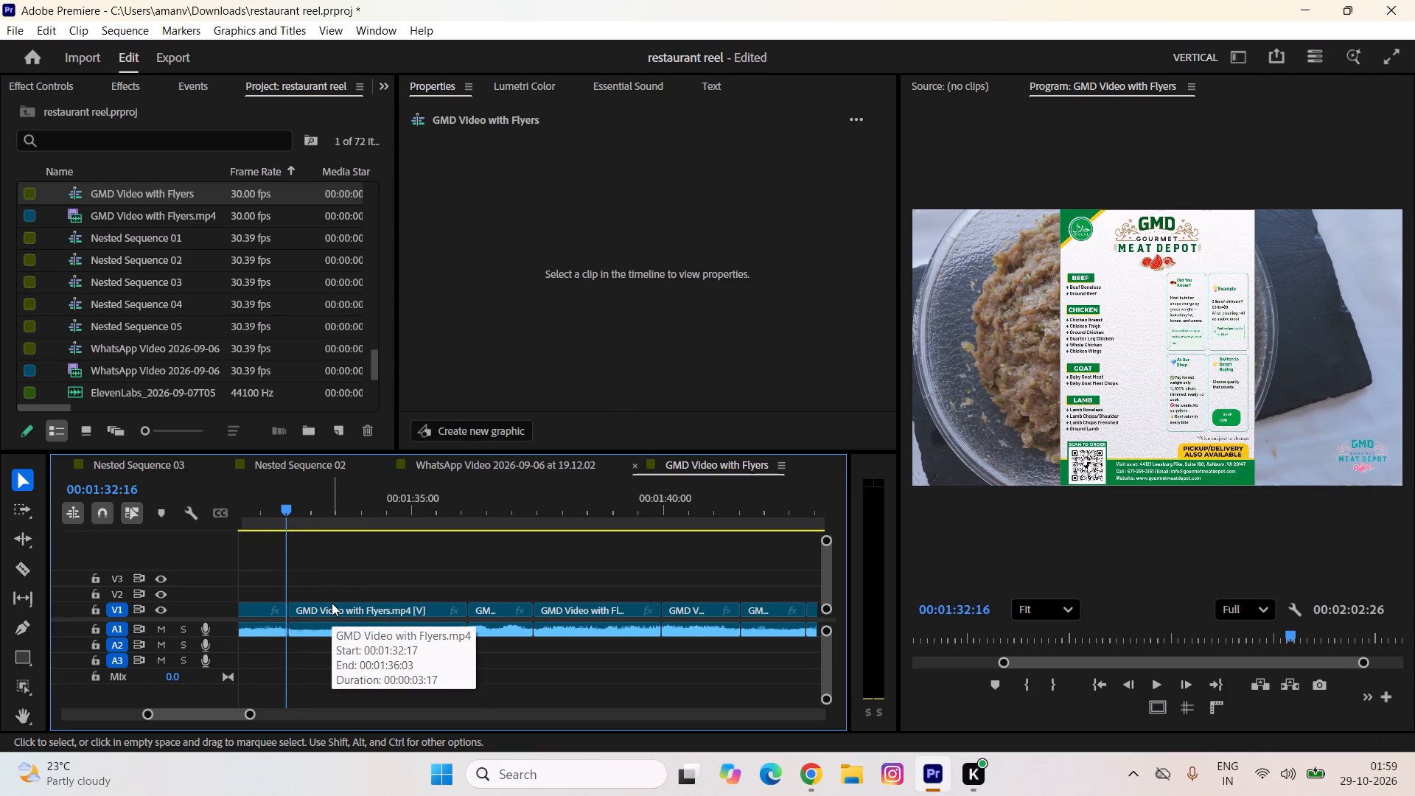
# Remove the flyer clip after the marinated cubed meat bowl shot, close the gap, and ripple-trim the leftover flyer frame at 00:01:36:02.
pyautogui.press('space')
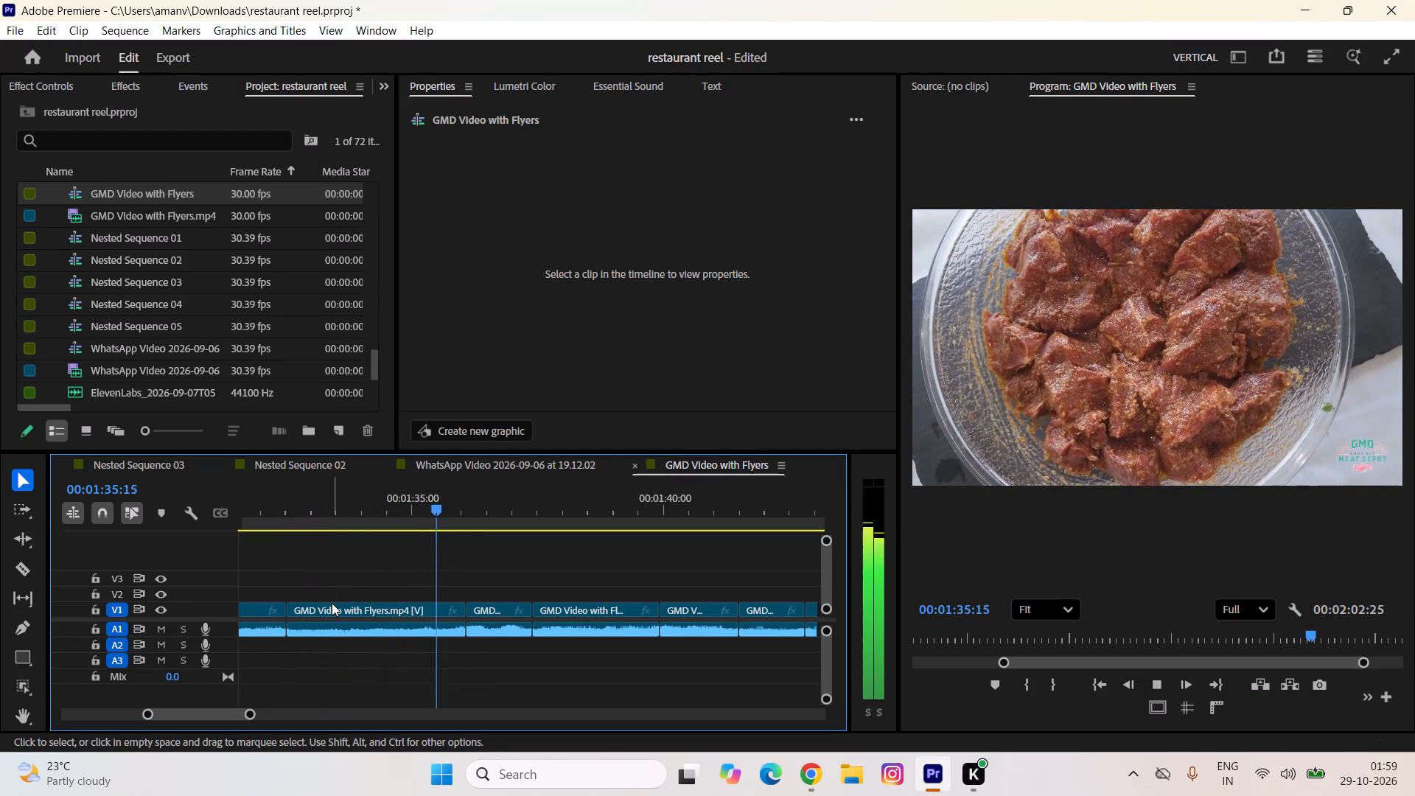
pyautogui.press('space')
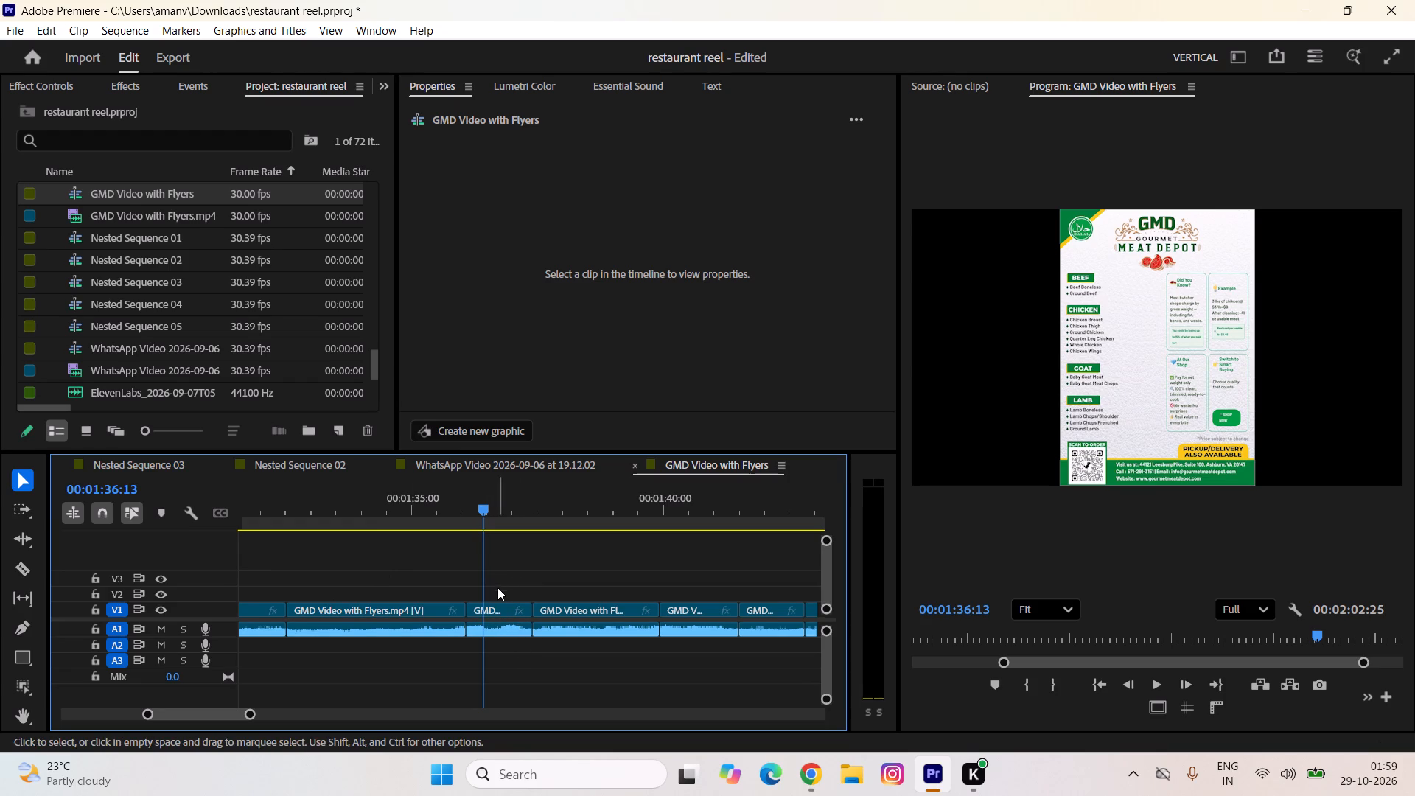
pyautogui.moveTo(507, 582); pyautogui.dragTo(487, 628)
pyautogui.press('BackSpace')
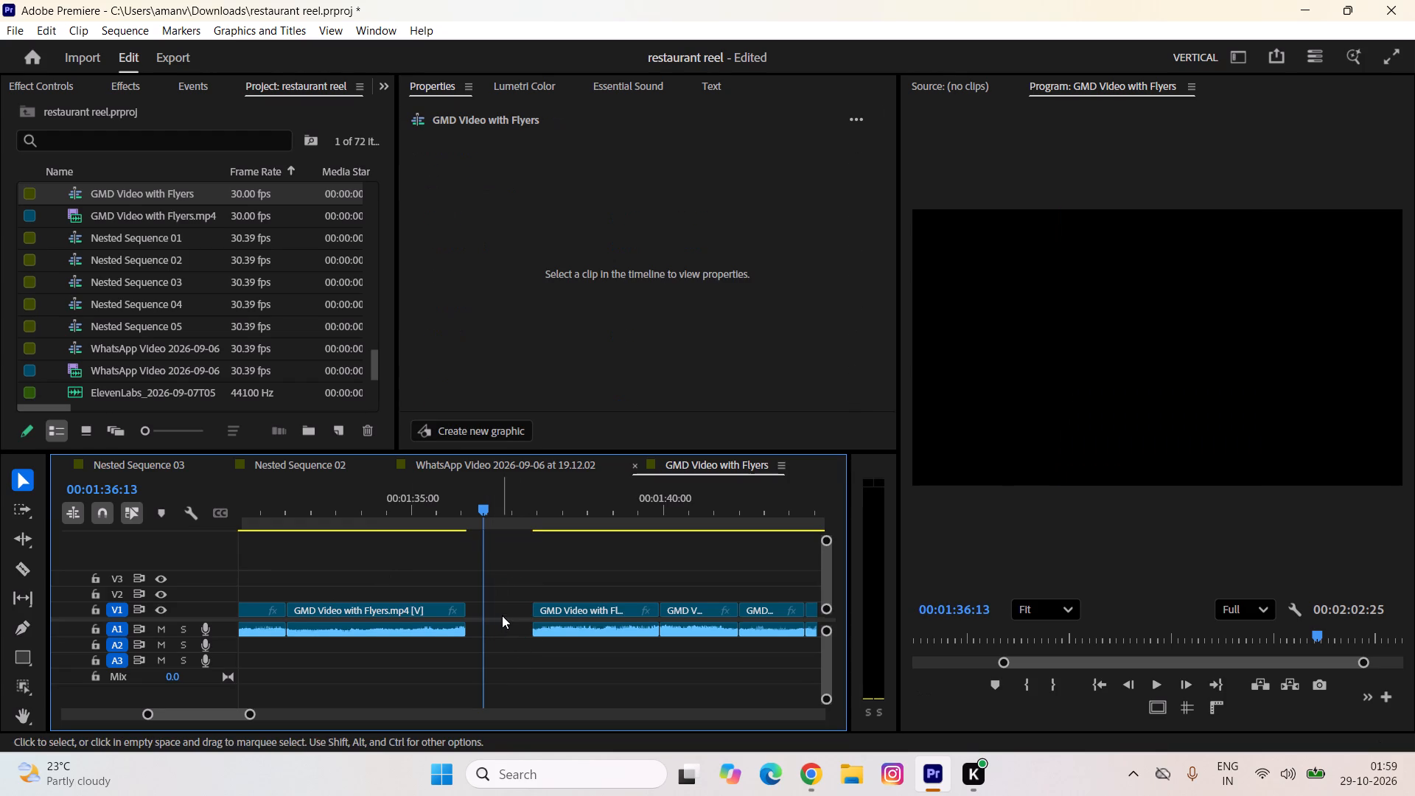
pyautogui.click(502, 615)
pyautogui.press('BackSpace')
pyautogui.press('Up')
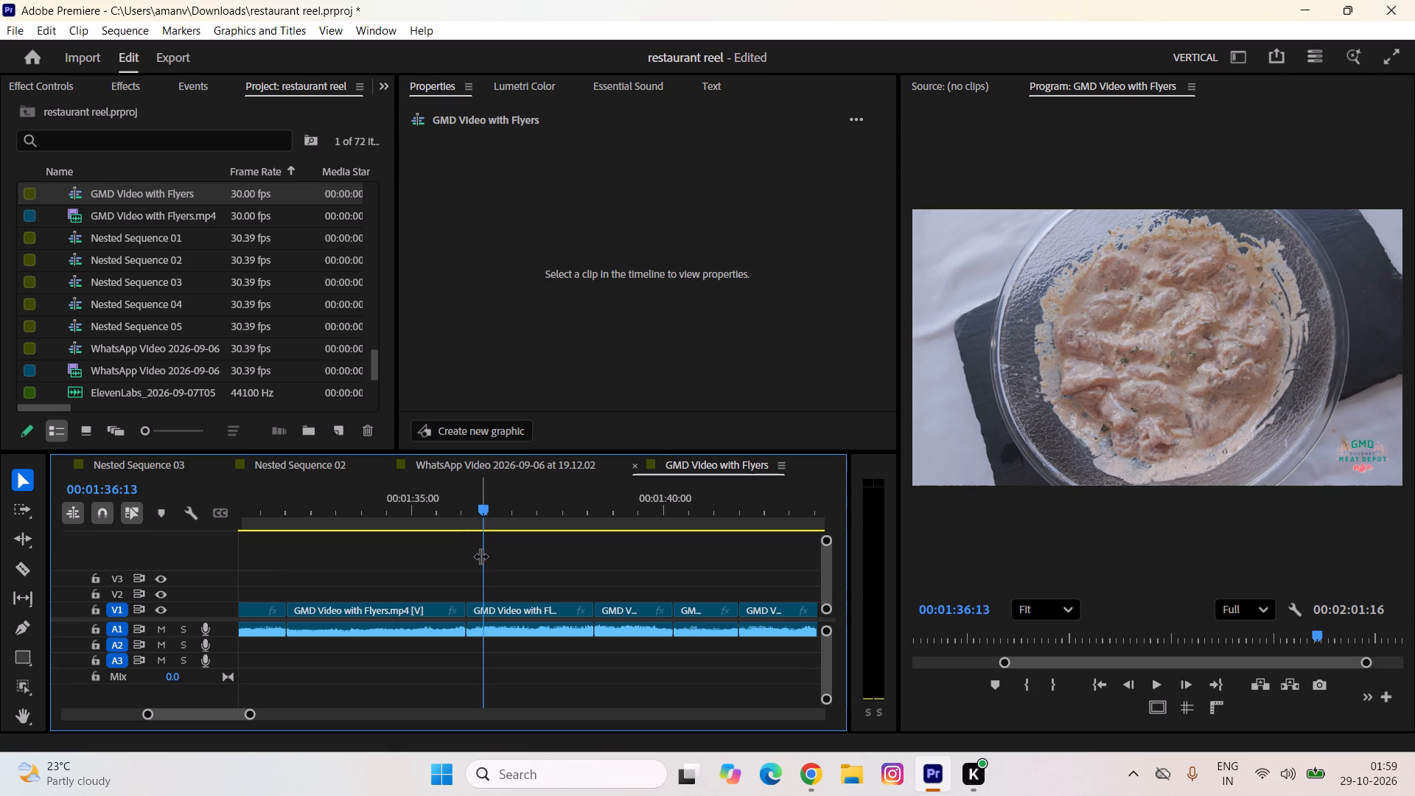
pyautogui.press('Left')
pyautogui.press('w')
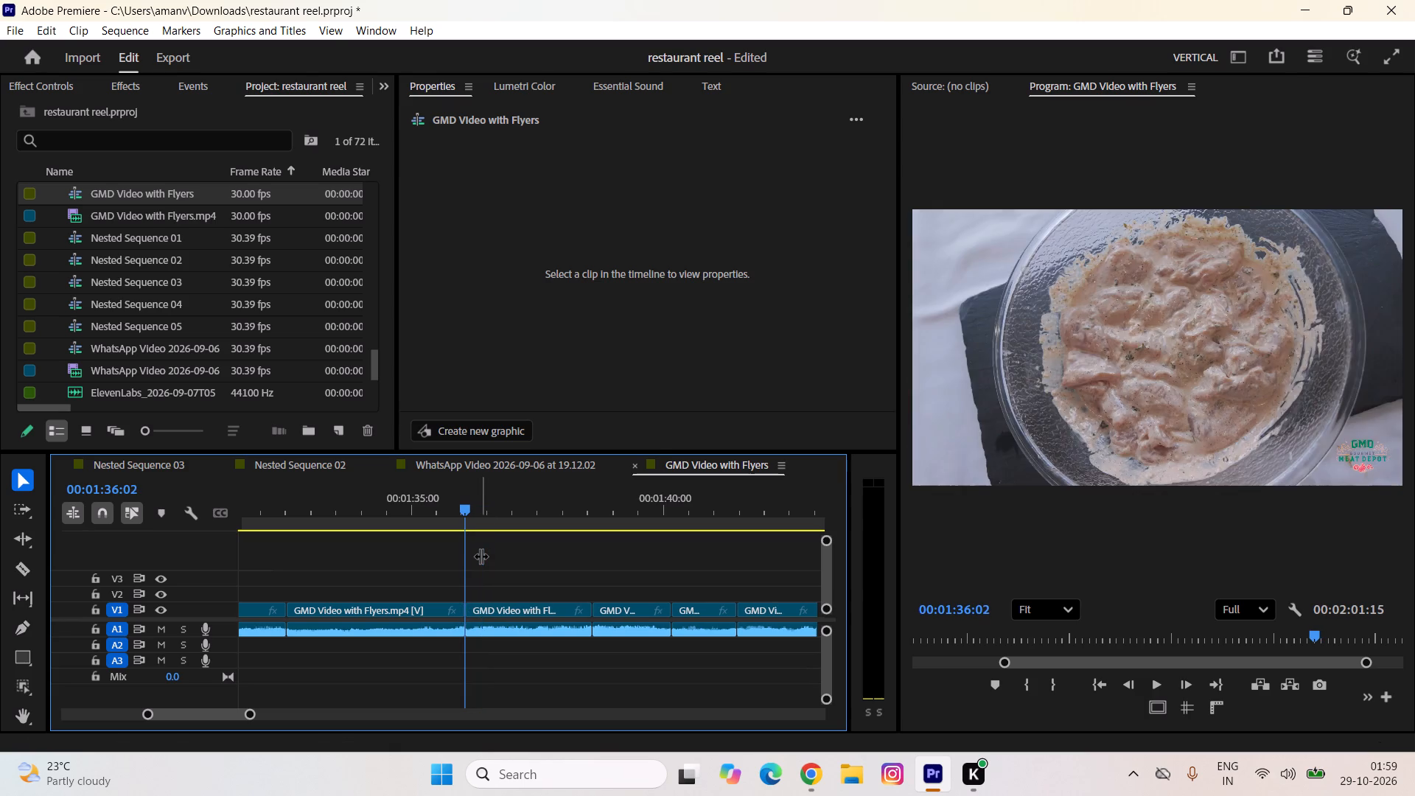
pyautogui.press('Left')
pyautogui.press('Down')
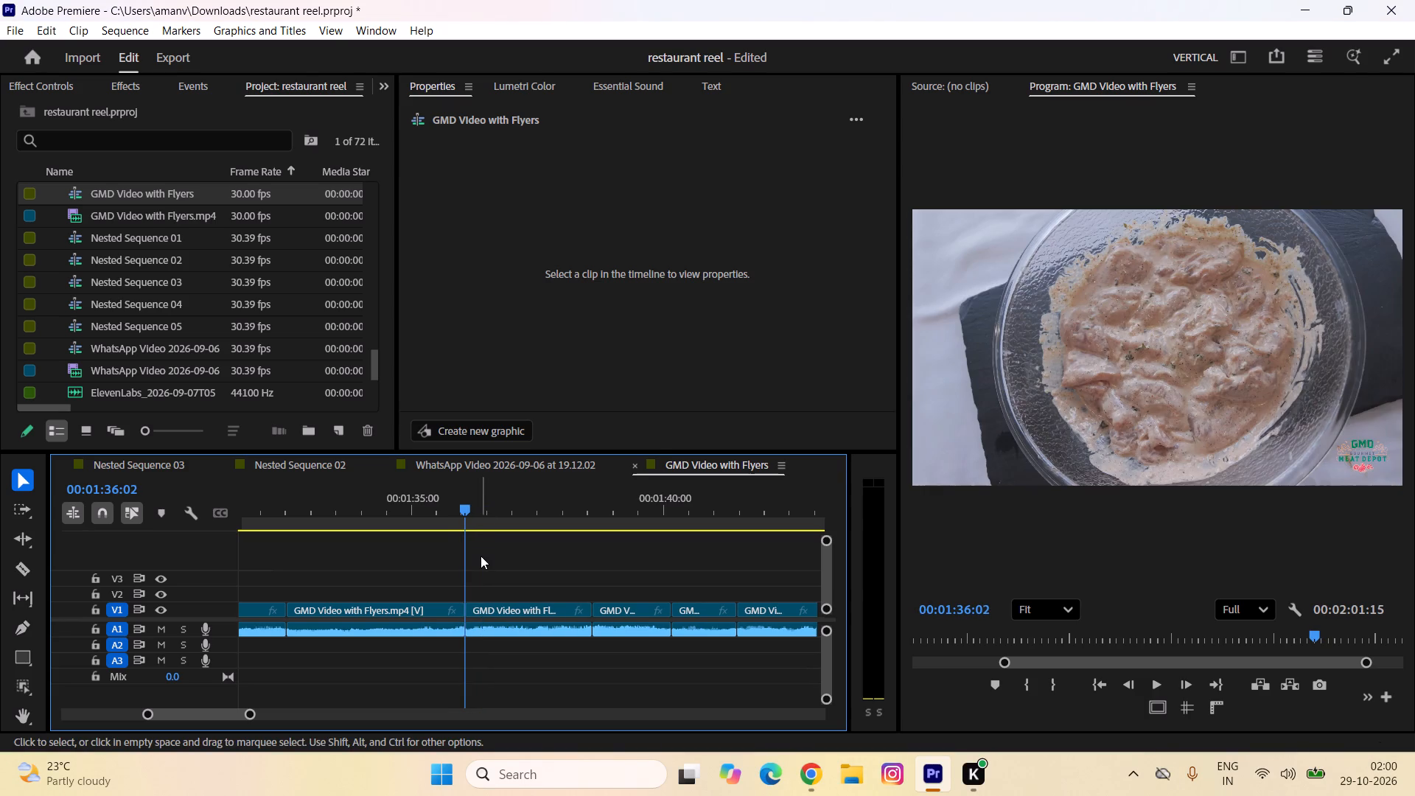
# Remove the flyer clip after the white creamy marinated meat shot, close the gap, and ripple-trim the leftover flyer frame at 00:01:40:04.
pyautogui.press('space')
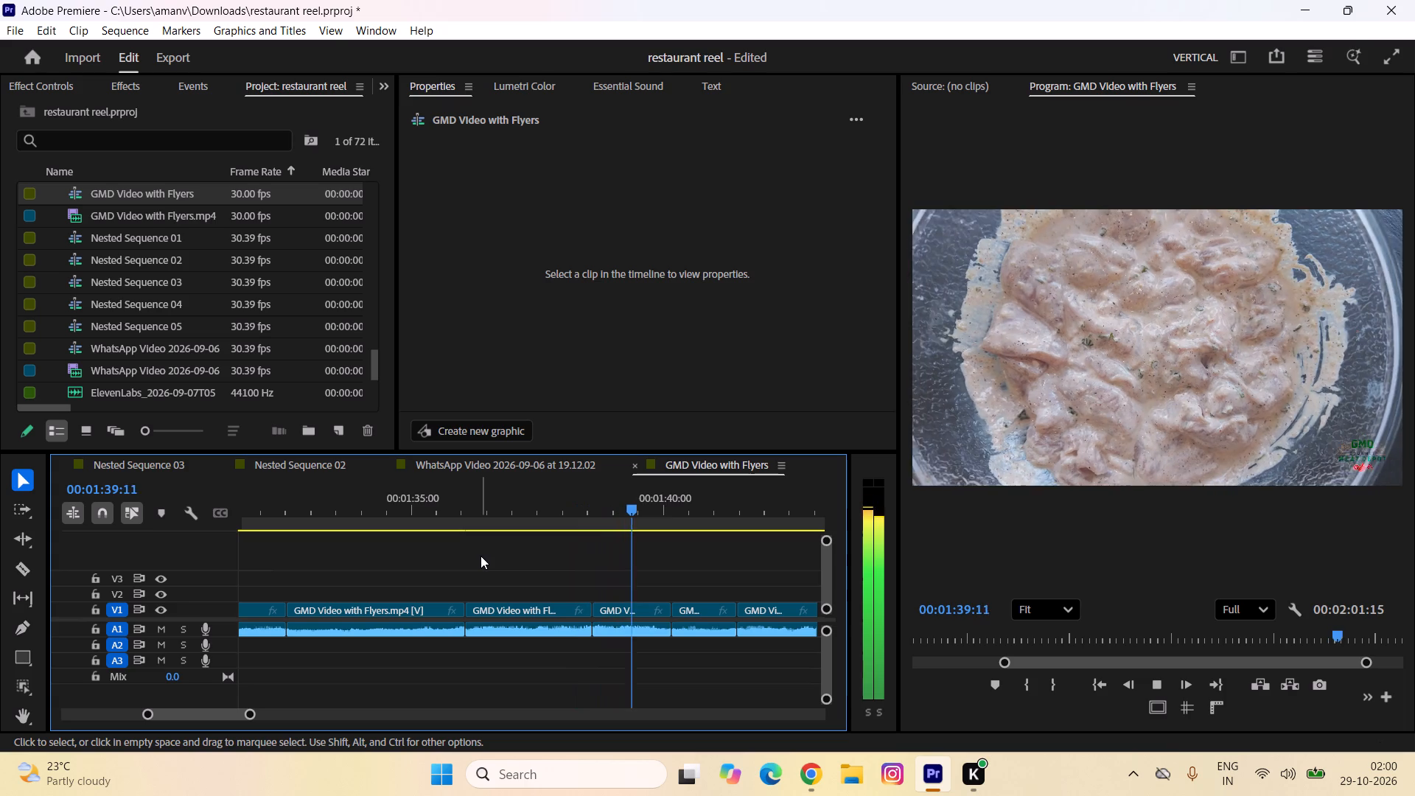
pyautogui.press('space')
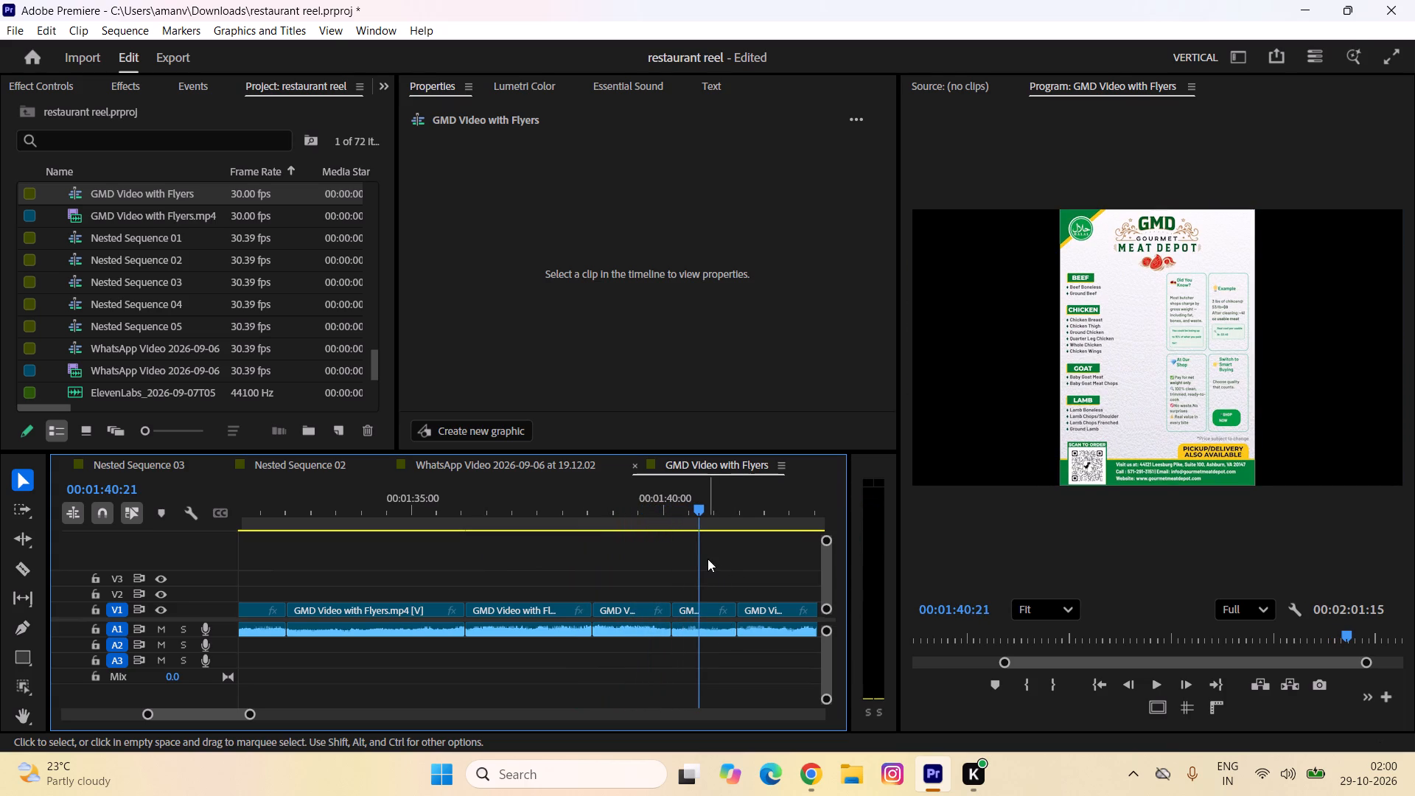
pyautogui.moveTo(721, 568); pyautogui.dragTo(699, 643)
pyautogui.press('BackSpace')
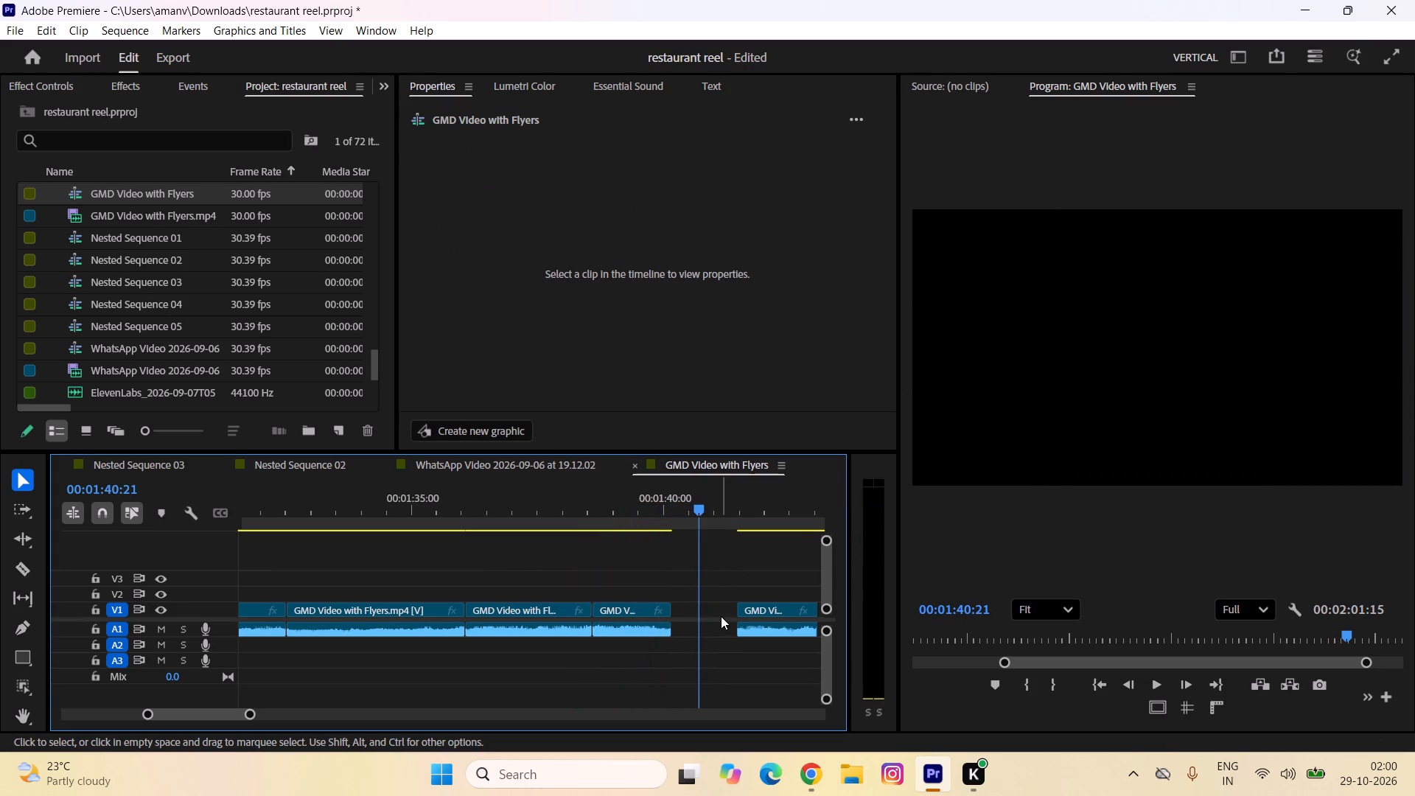
pyautogui.click(721, 614)
pyautogui.press('BackSpace')
pyautogui.press('Up')
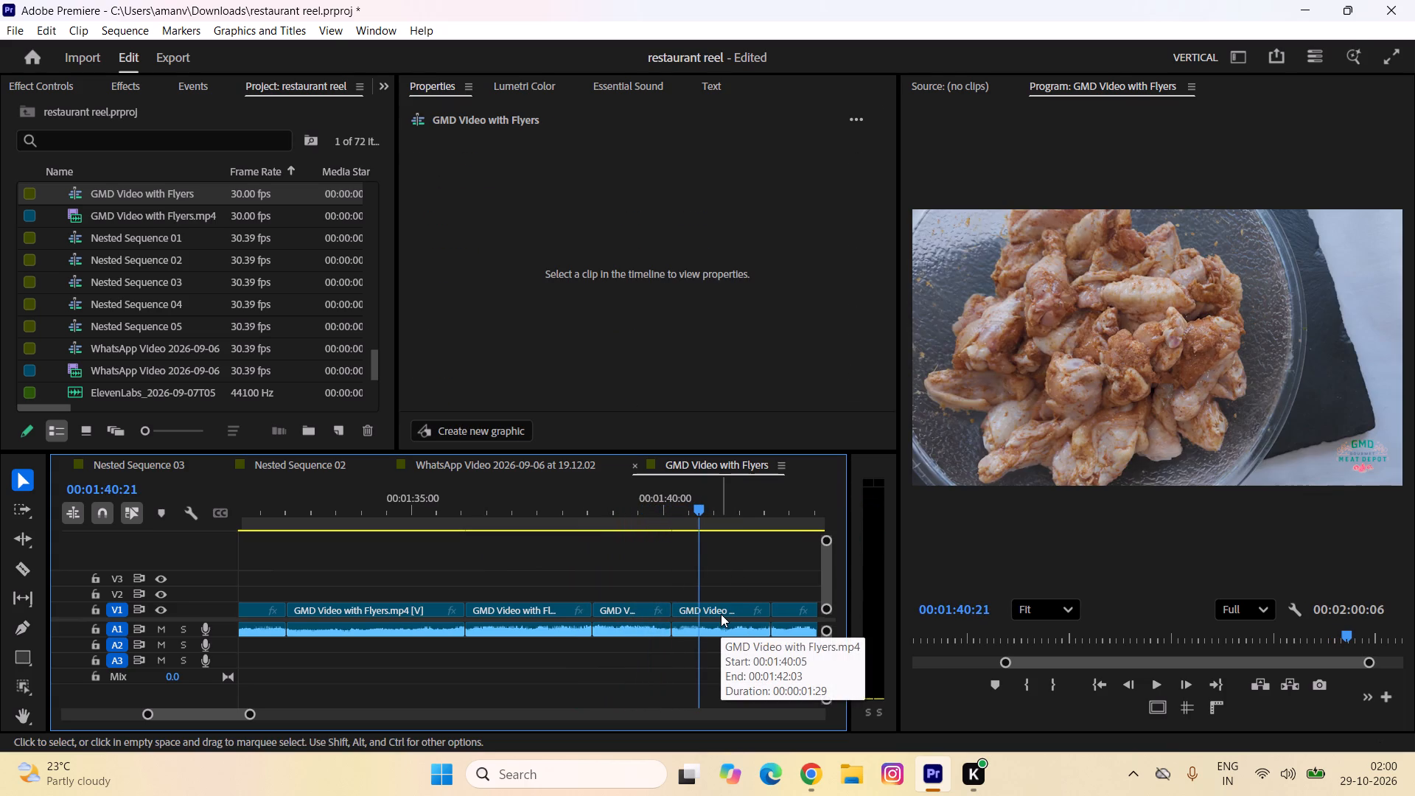
pyautogui.press('Left')
pyautogui.press('w')
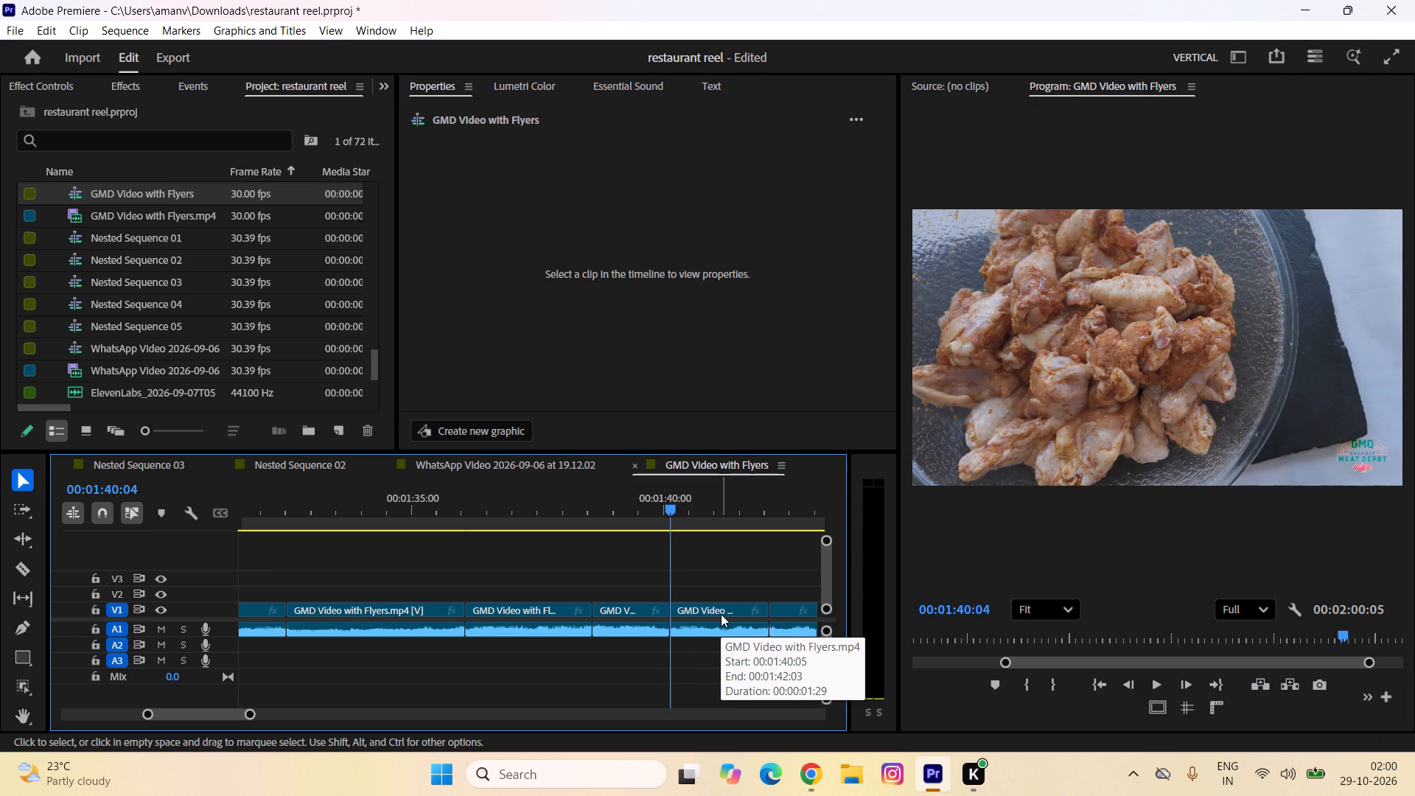
# Remove the flyer clip after the seasoned chicken wings shot, close the gap, and ripple-trim the leftover flyer frame at 00:01:42:02.
pyautogui.press('space')
pyautogui.write('-=')
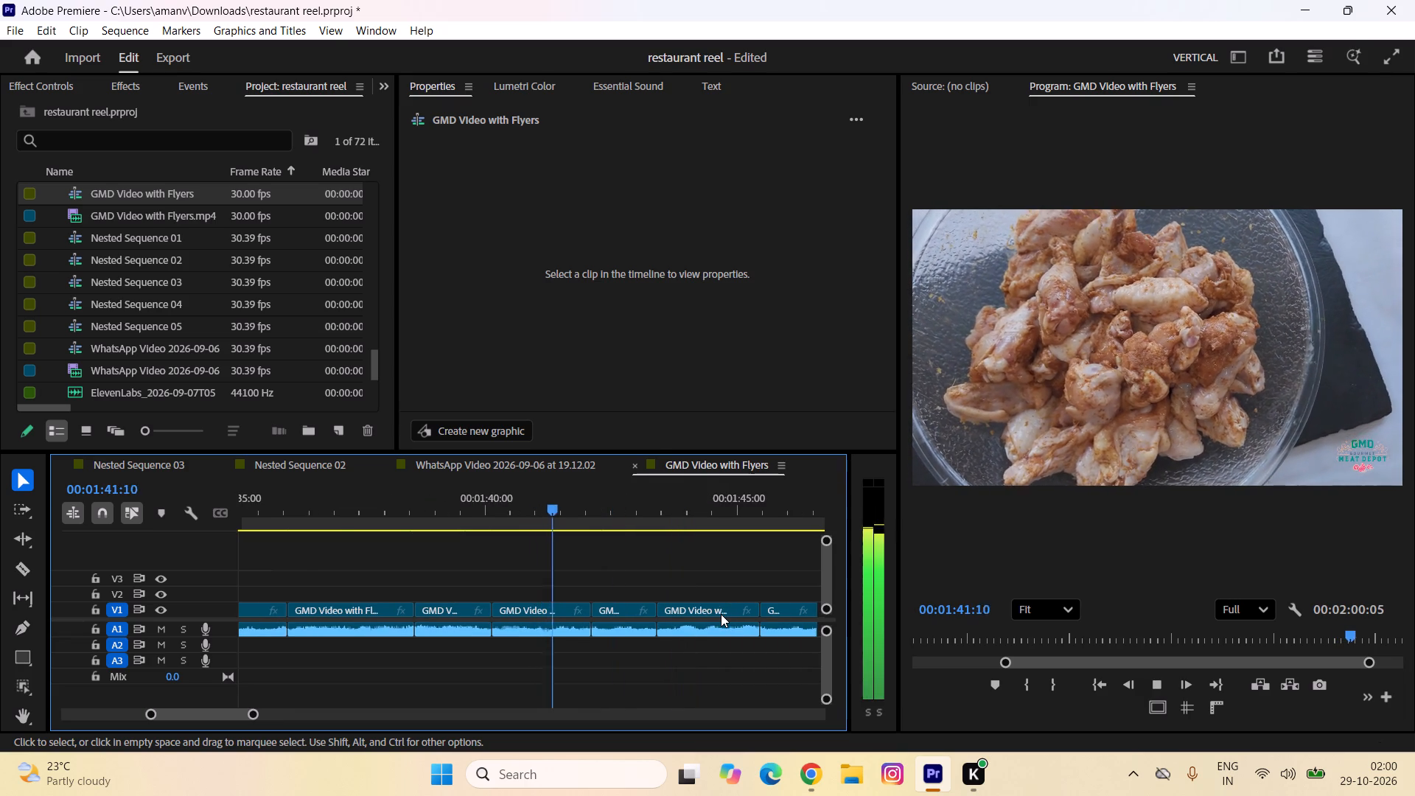
pyautogui.press('space')
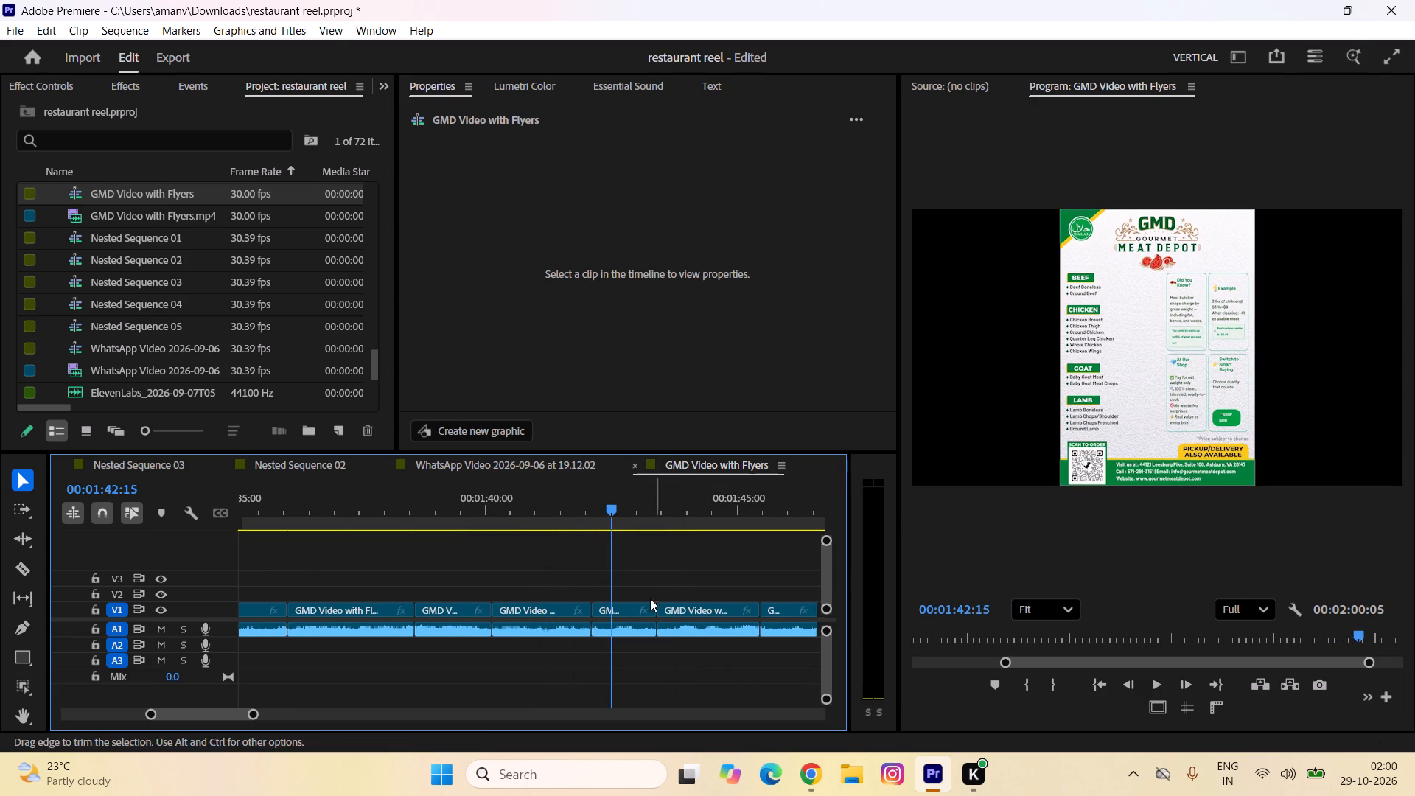
pyautogui.moveTo(626, 572); pyautogui.dragTo(625, 635)
pyautogui.press('BackSpace')
pyautogui.press('Up')
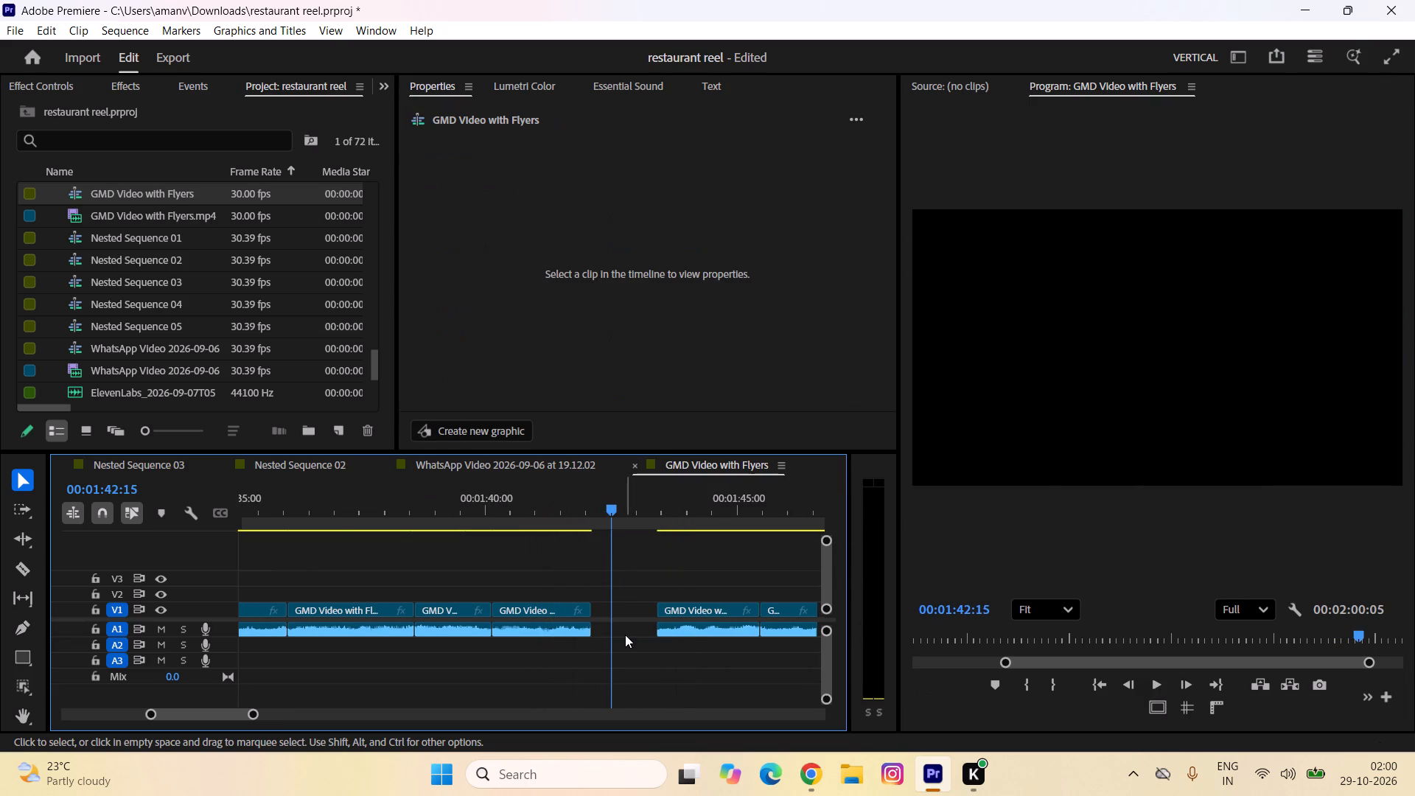
pyautogui.press('Left')
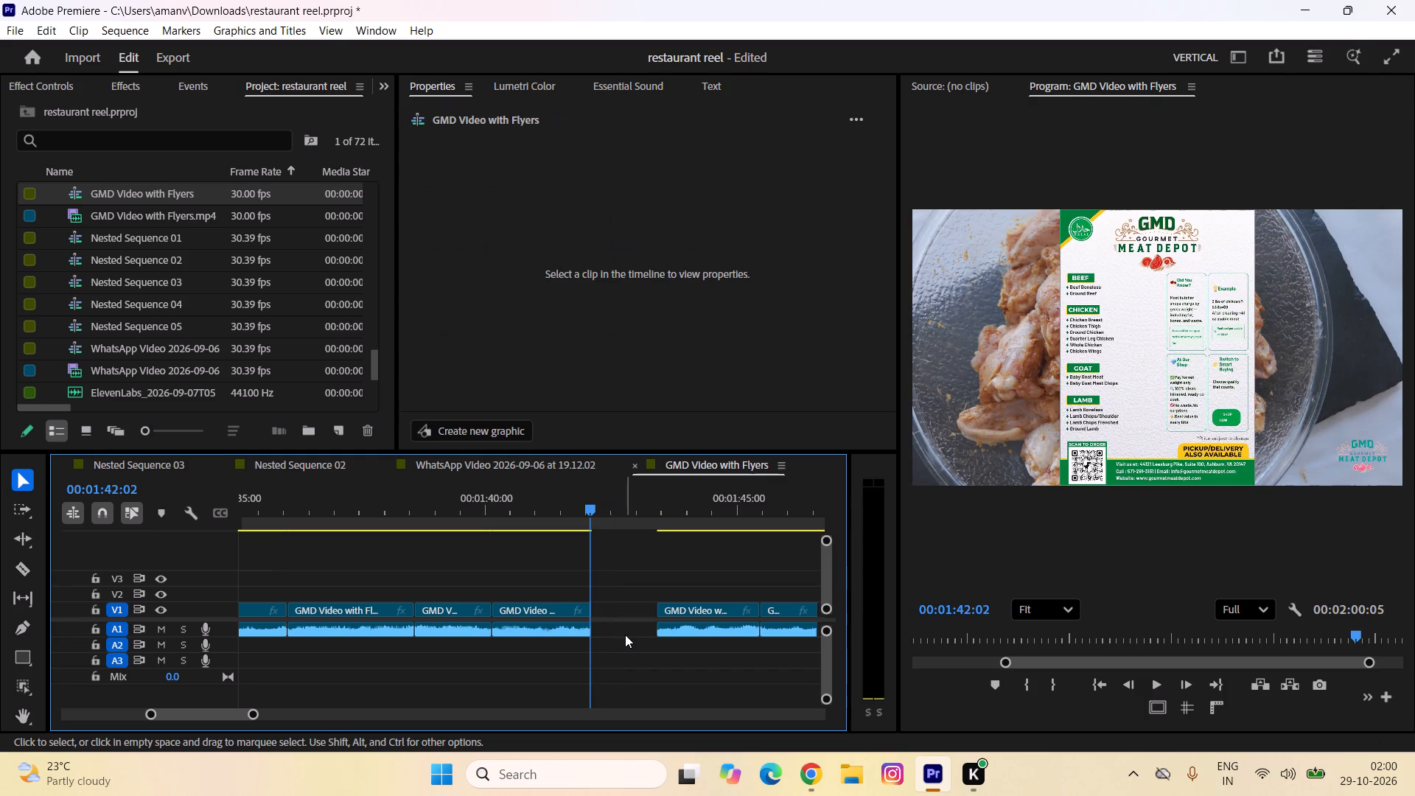
pyautogui.press('w')
pyautogui.click(624, 602)
pyautogui.press('BackSpace')
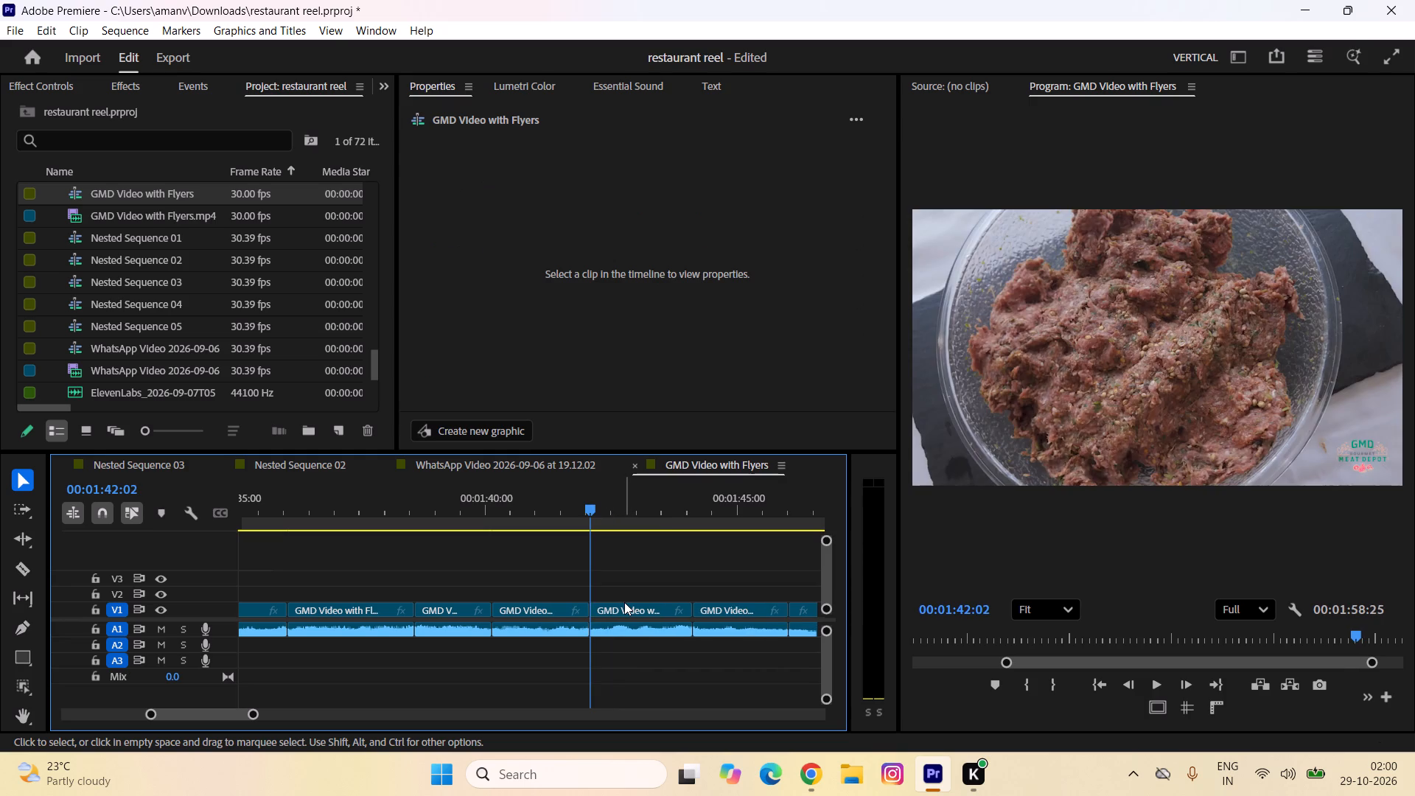
# Remove the flyer clip after the last seasoned ground meat bowl shot, close the gap, and ripple-trim the leftover flyer frame at 00:01:45:29.
pyautogui.press('space')
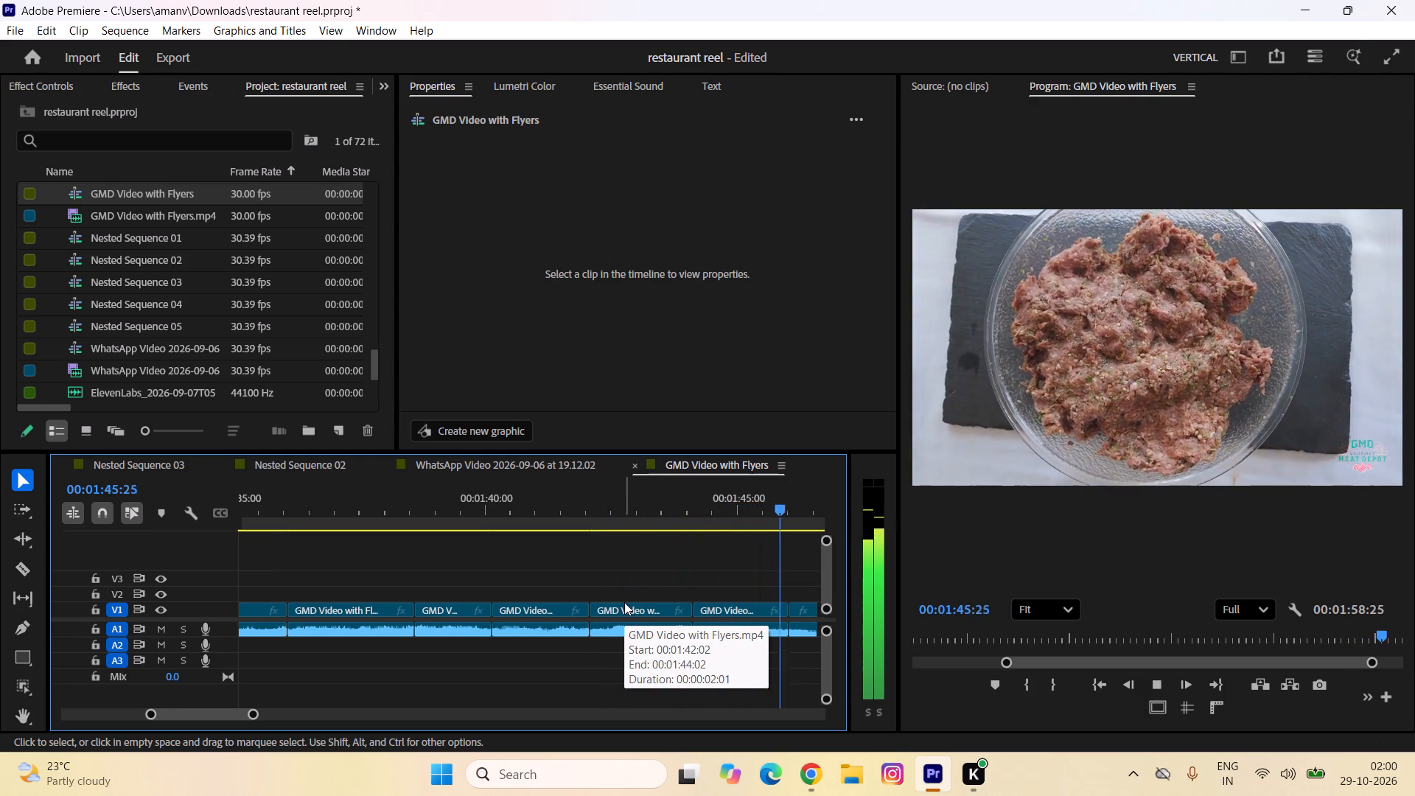
pyautogui.press('space')
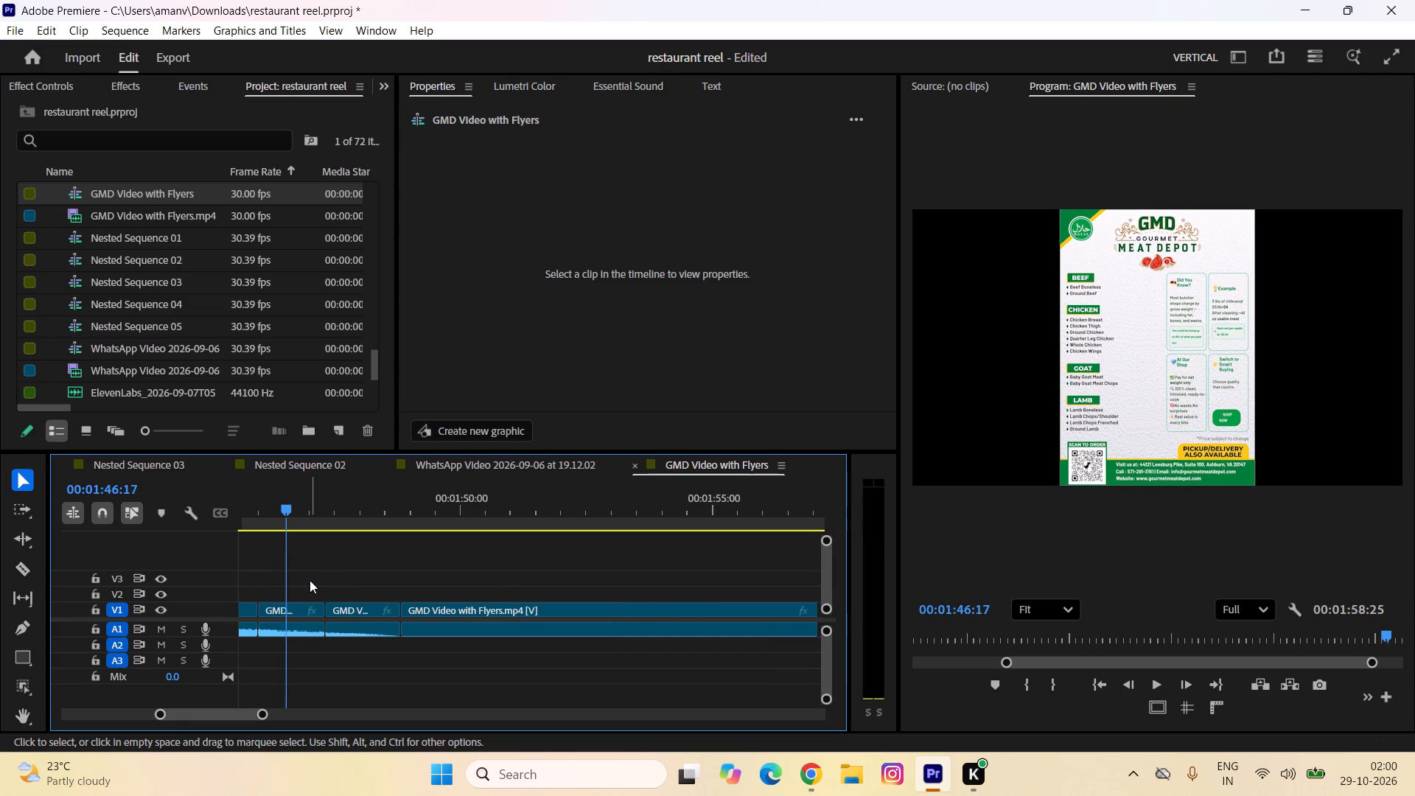
pyautogui.moveTo(310, 580); pyautogui.dragTo(305, 639)
pyautogui.press('BackSpace')
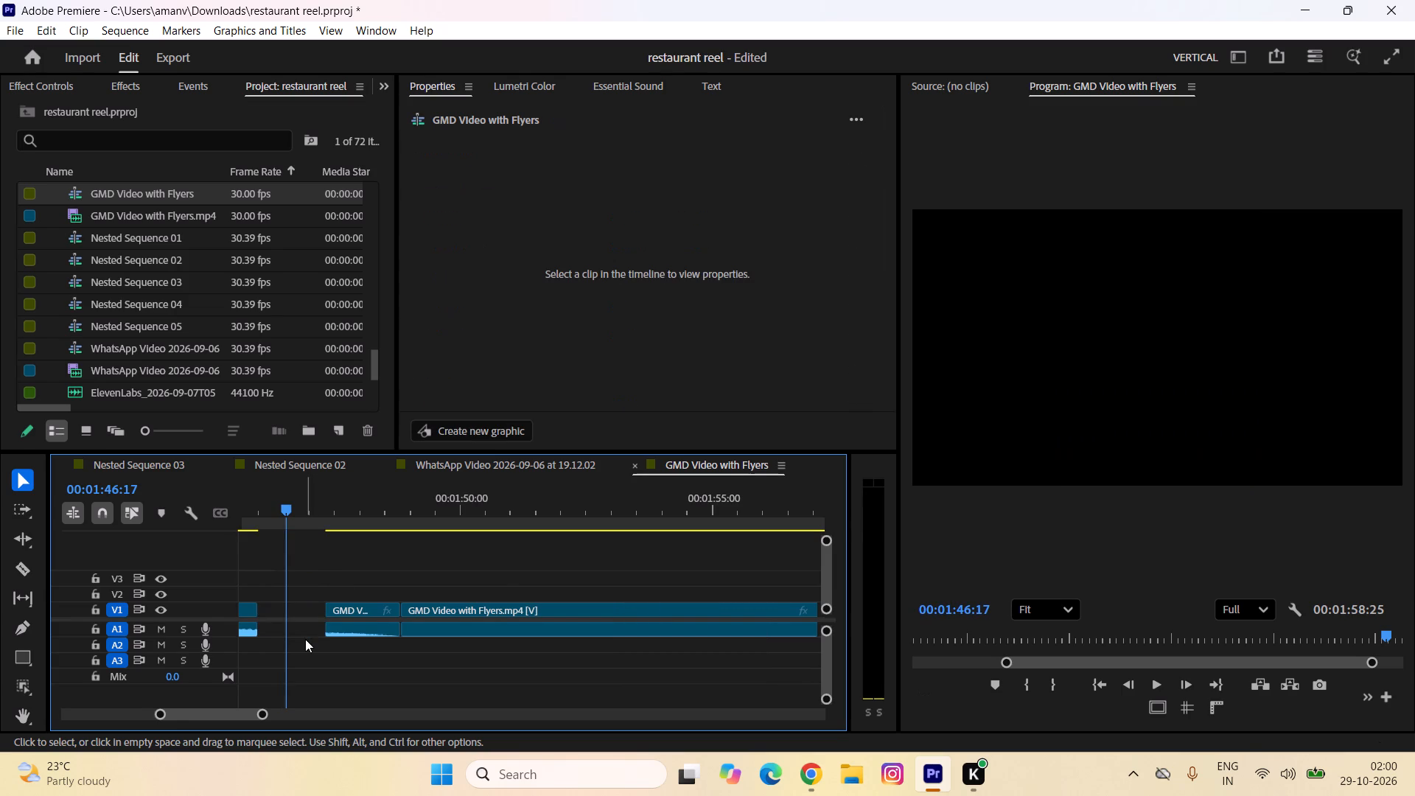
pyautogui.press('Up')
pyautogui.press('Left')
pyautogui.press('w')
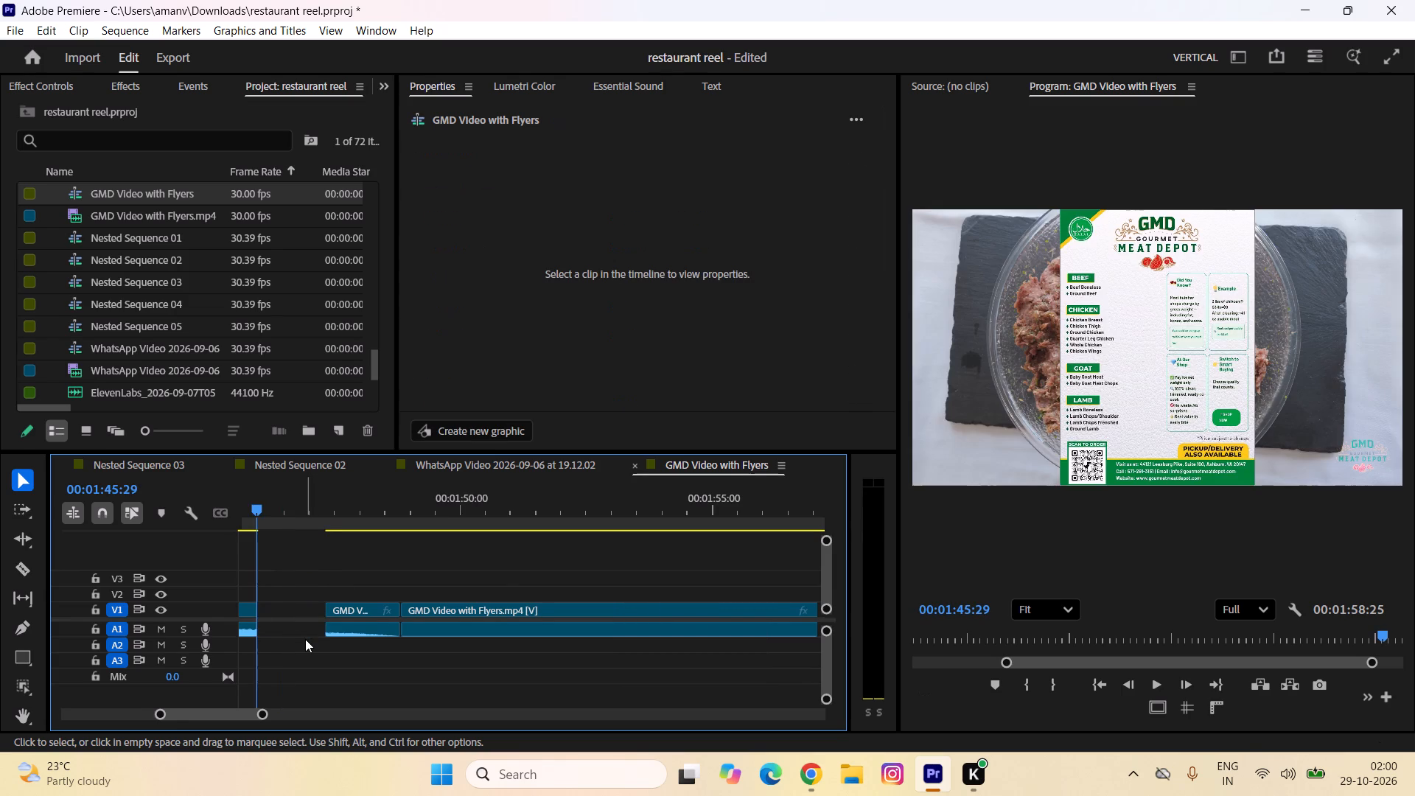
pyautogui.press('Left')
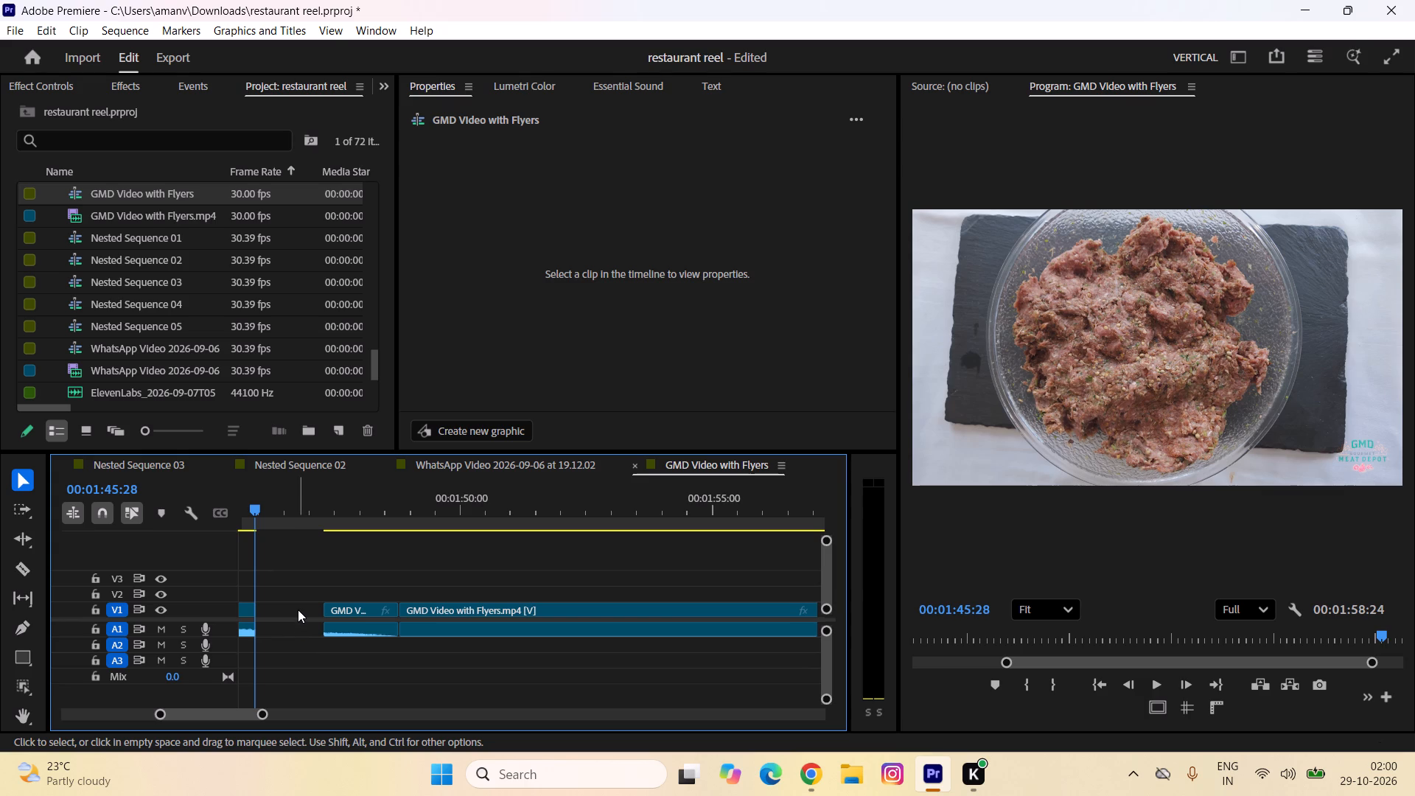
pyautogui.click(298, 610)
pyautogui.press('BackSpace')
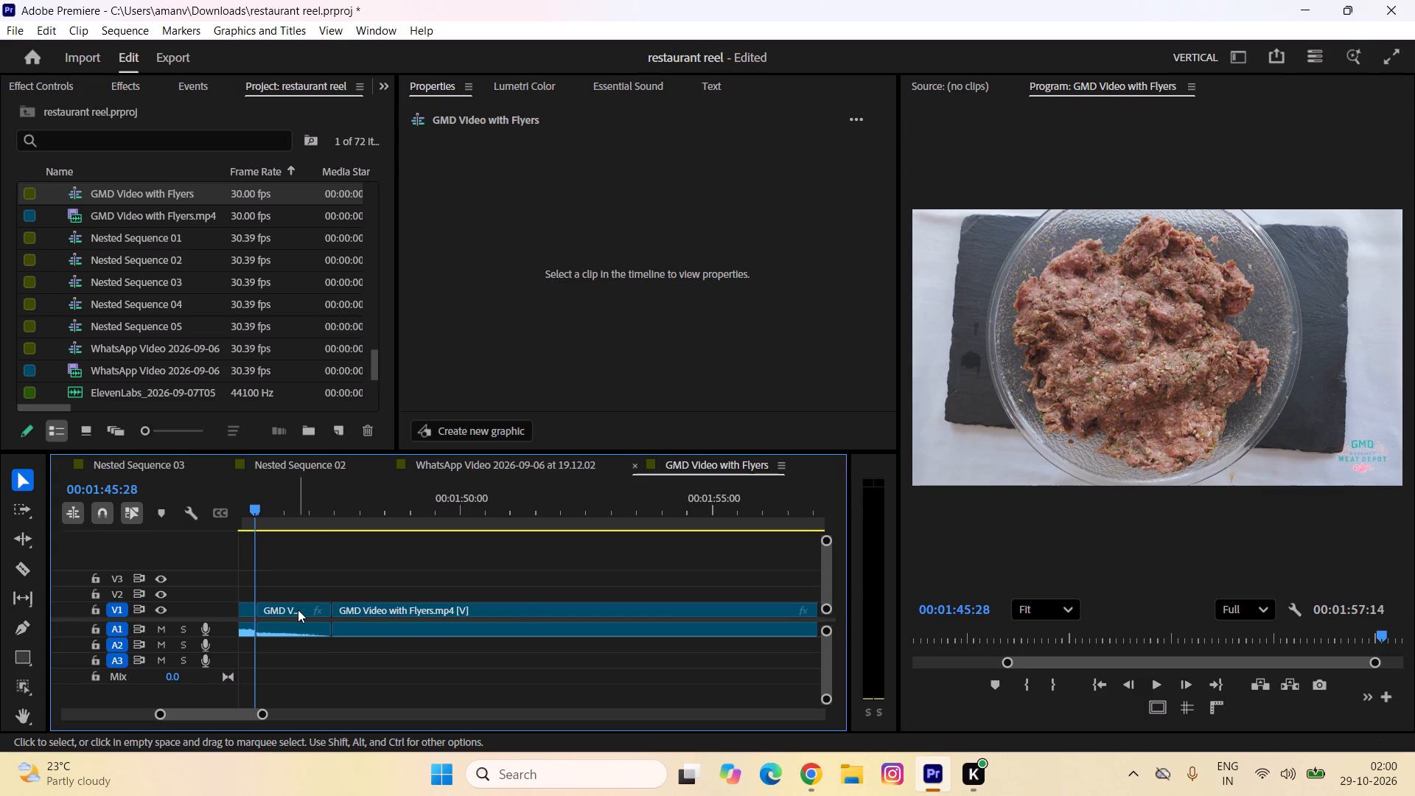
# Play the closing part of the sequence and its opening shots from the start to check the edited cuts.
pyautogui.press('space')
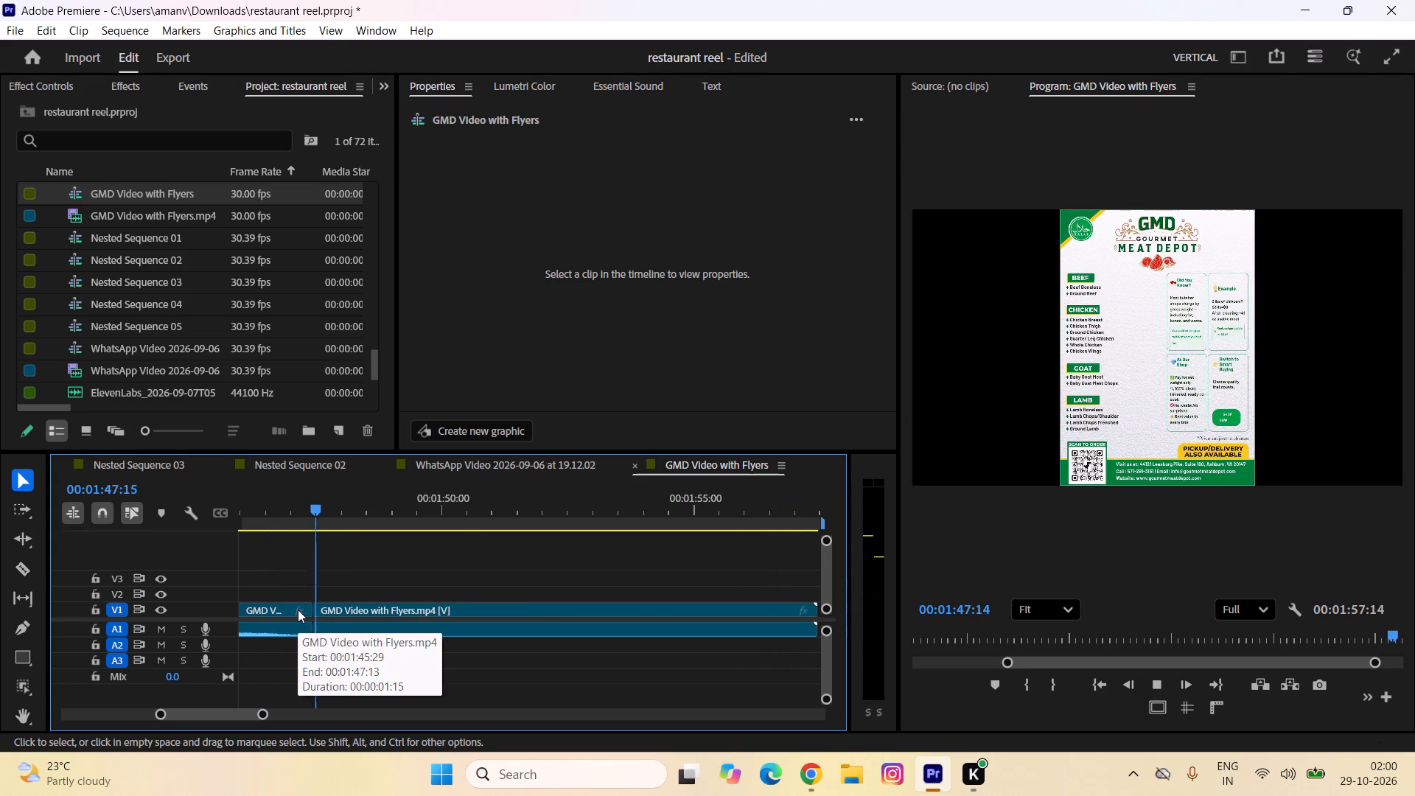
pyautogui.write('--')
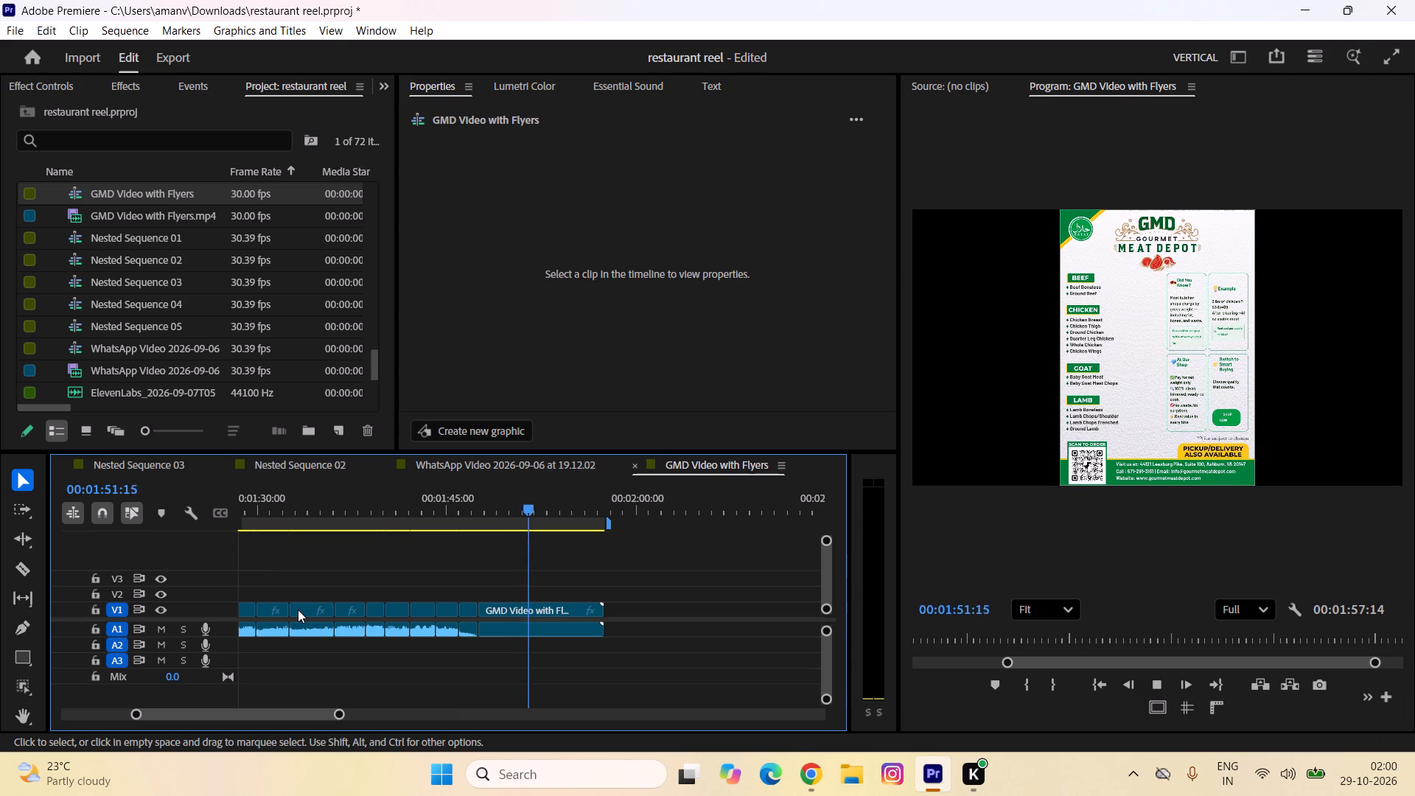
pyautogui.press('space')
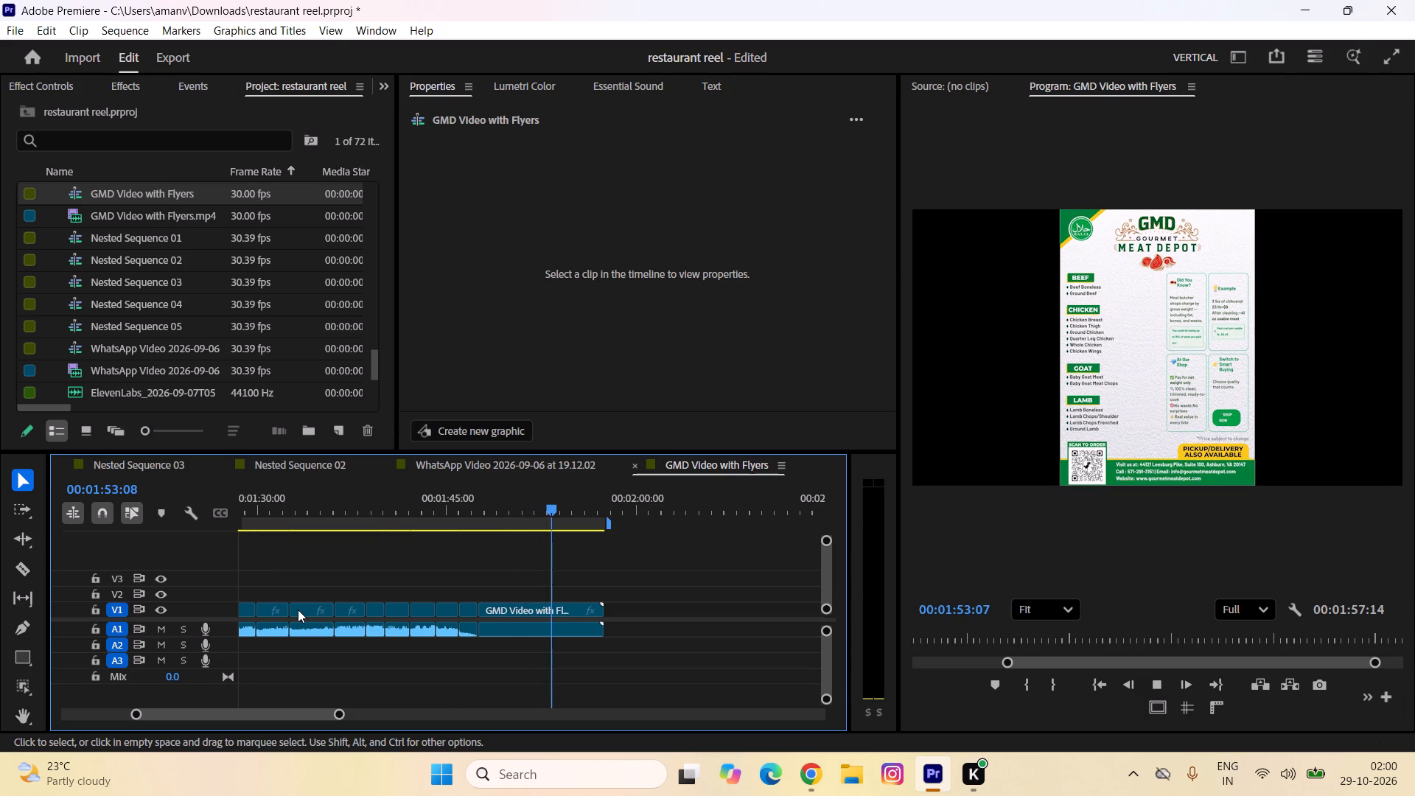
pyautogui.moveTo(553, 511); pyautogui.dragTo(13, 486)
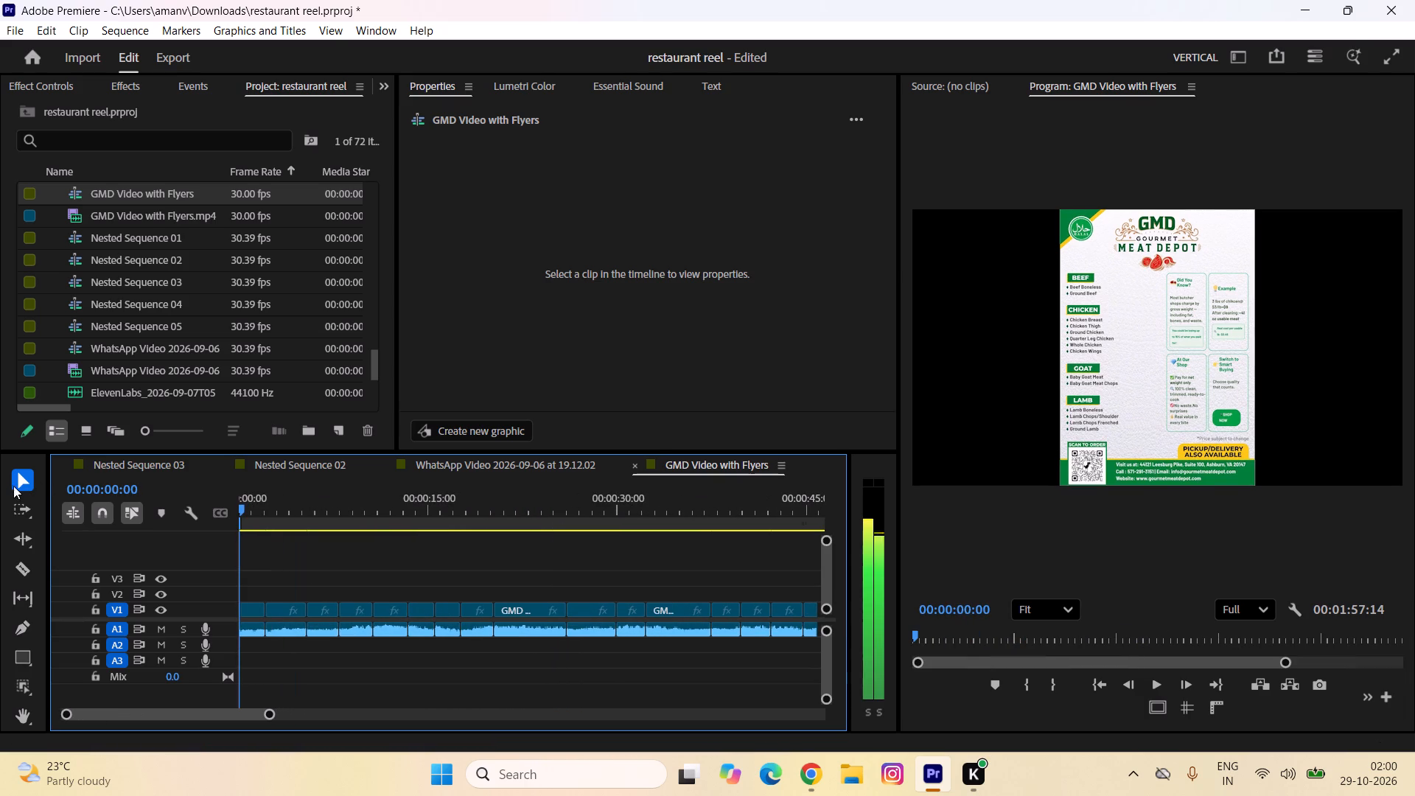
pyautogui.moveTo(13, 486); pyautogui.dragTo(0, 488)
pyautogui.press('space')
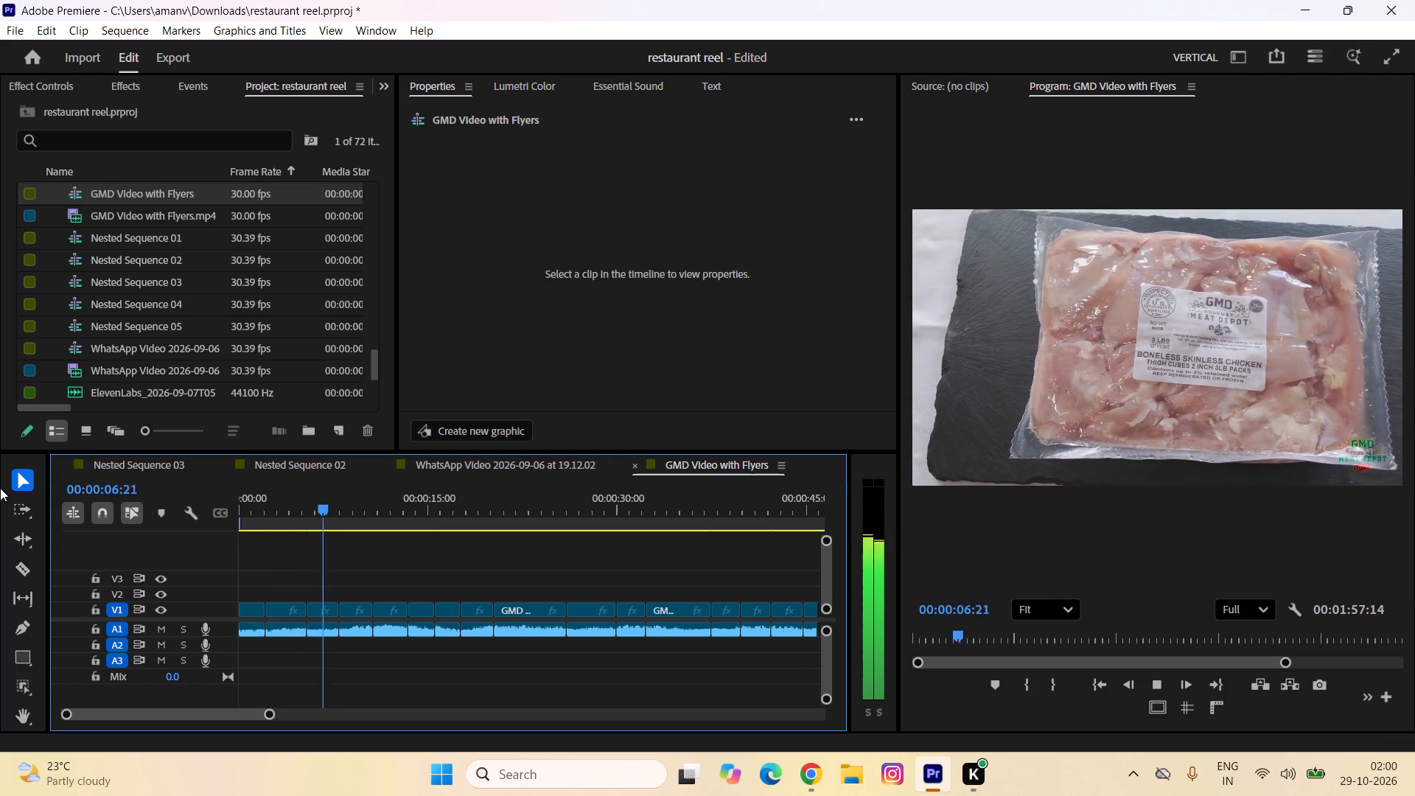
pyautogui.press('space')
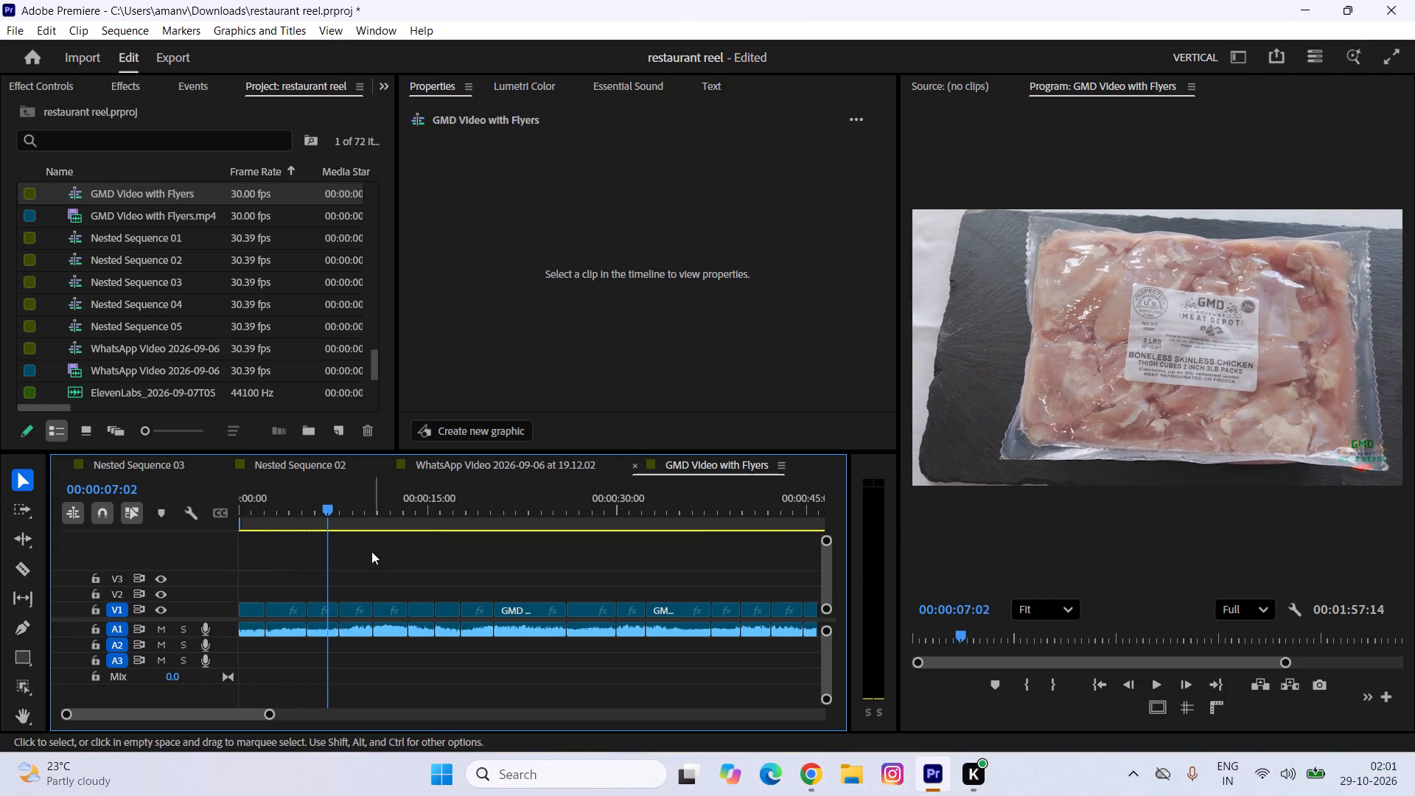
pyautogui.moveTo(338, 511); pyautogui.dragTo(88, 512)
pyautogui.press('space')
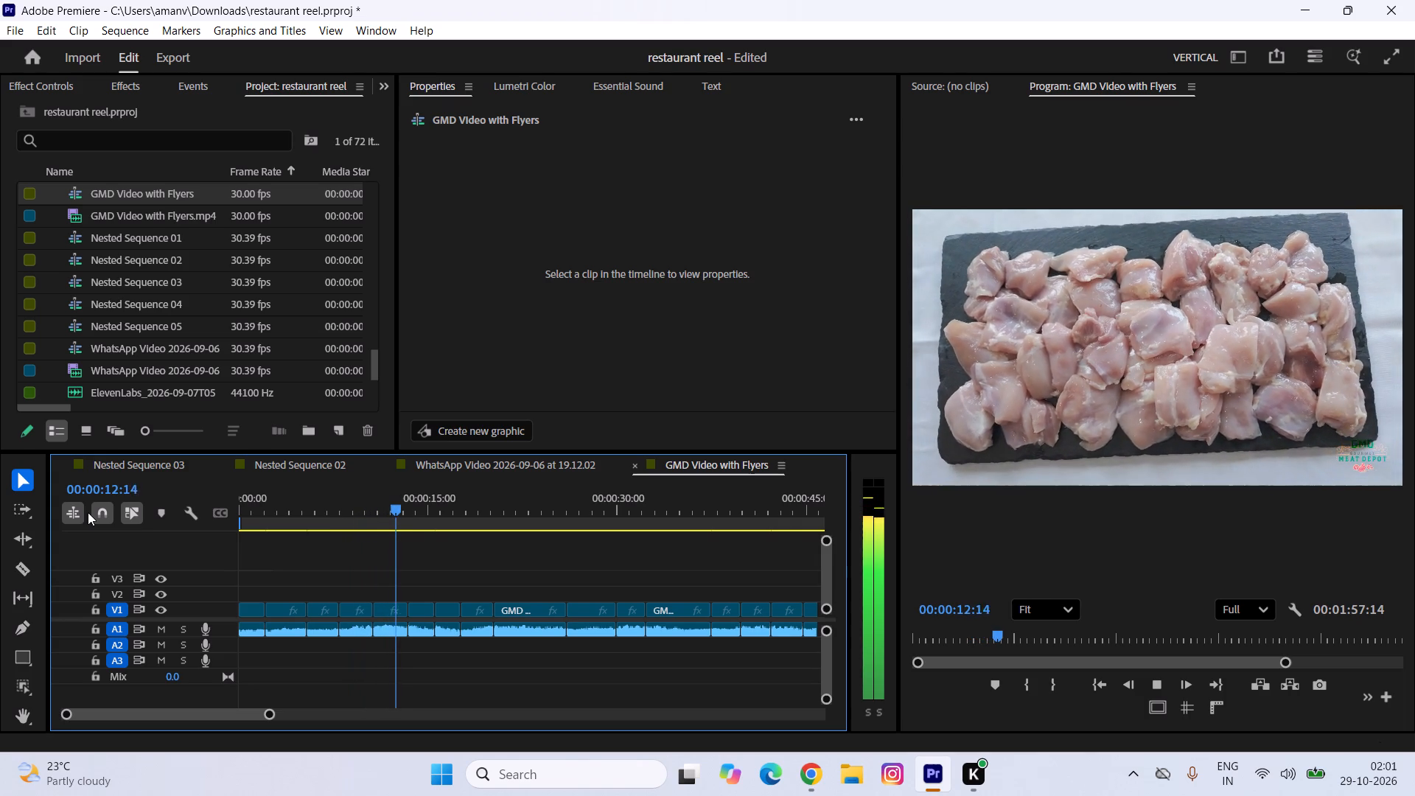
pyautogui.press('space')
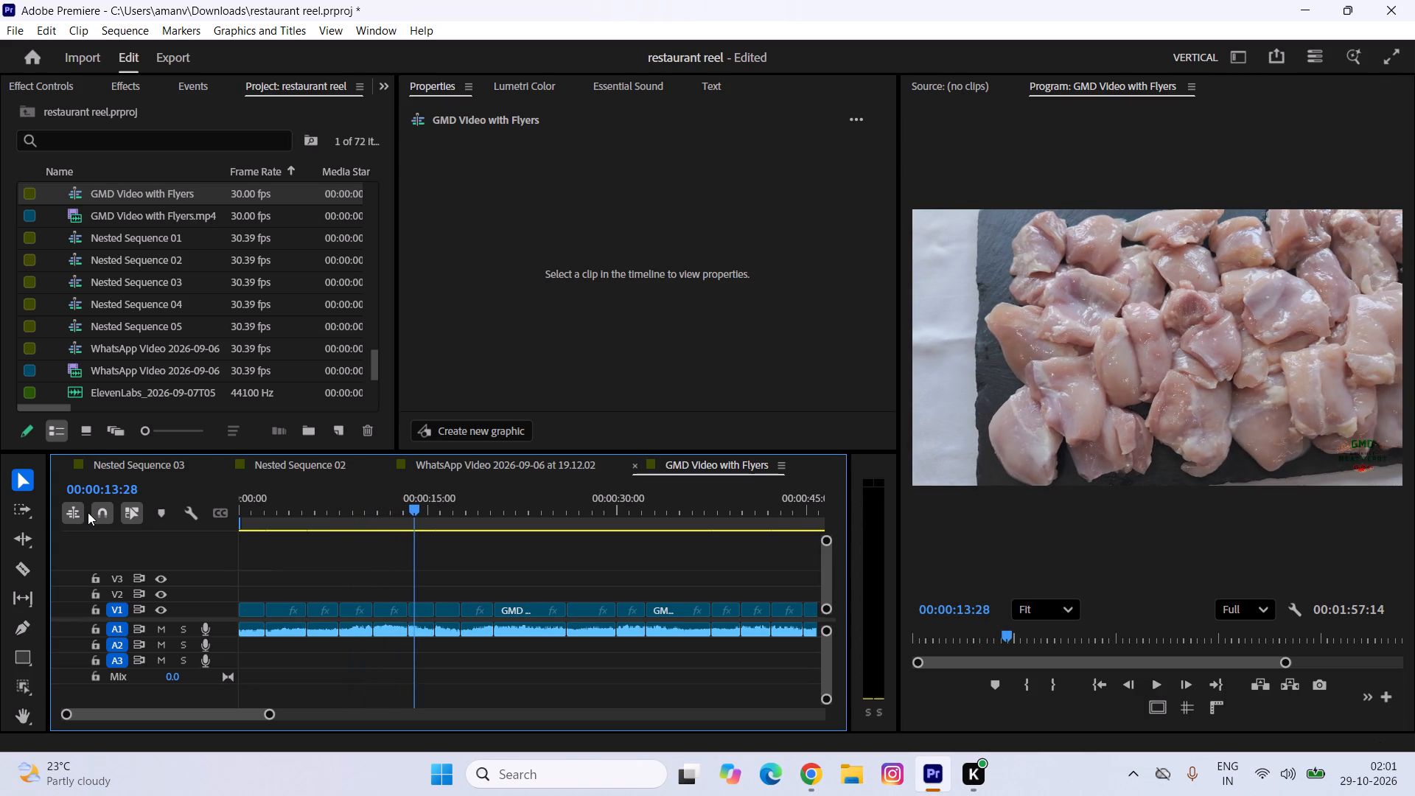
# Bring the "*Prices are subject to change." graphic from the WhatsApp Video sequence into GMD Video with Flyers, on V4 at 00:00:00:00.
pyautogui.click(469, 458)
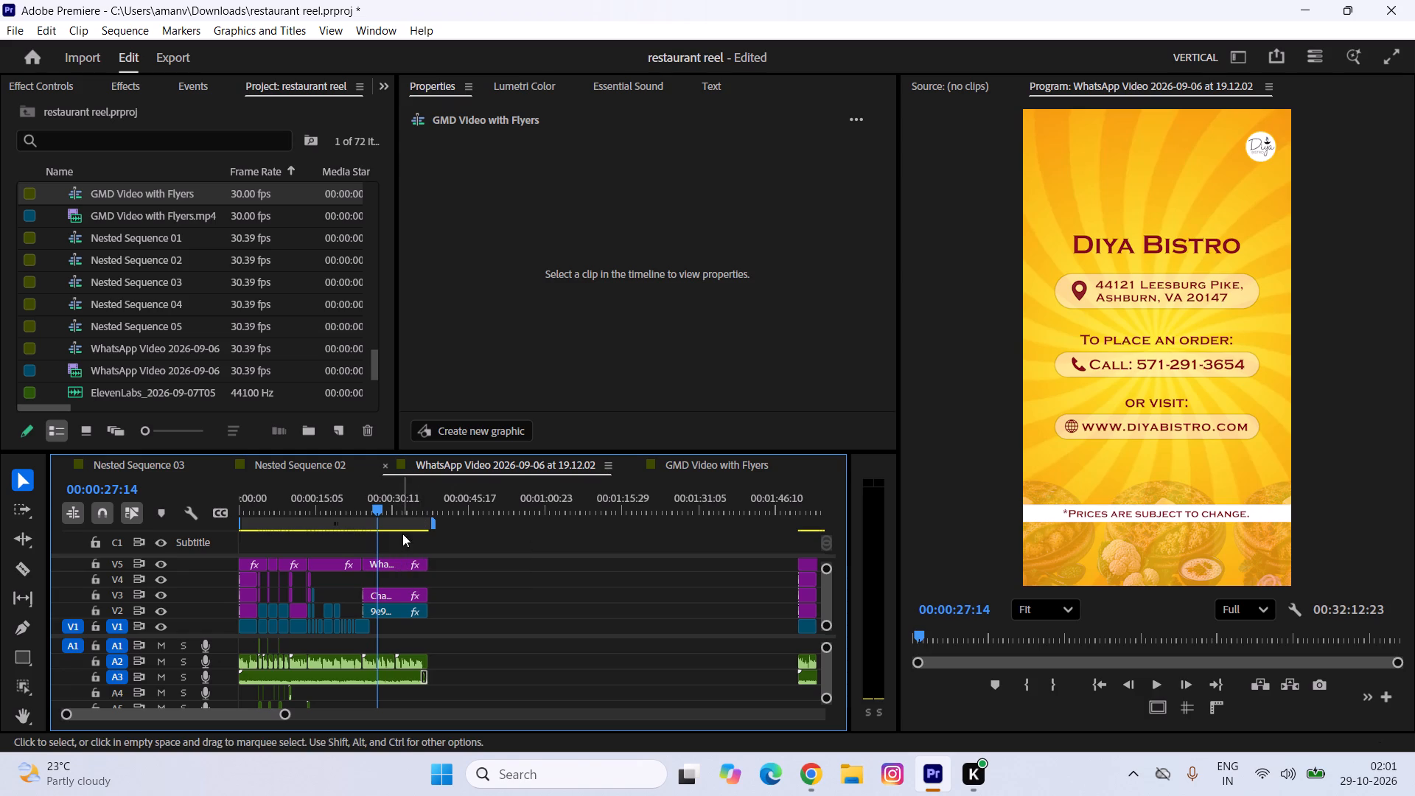
pyautogui.moveTo(226, 635); pyautogui.dragTo(228, 677)
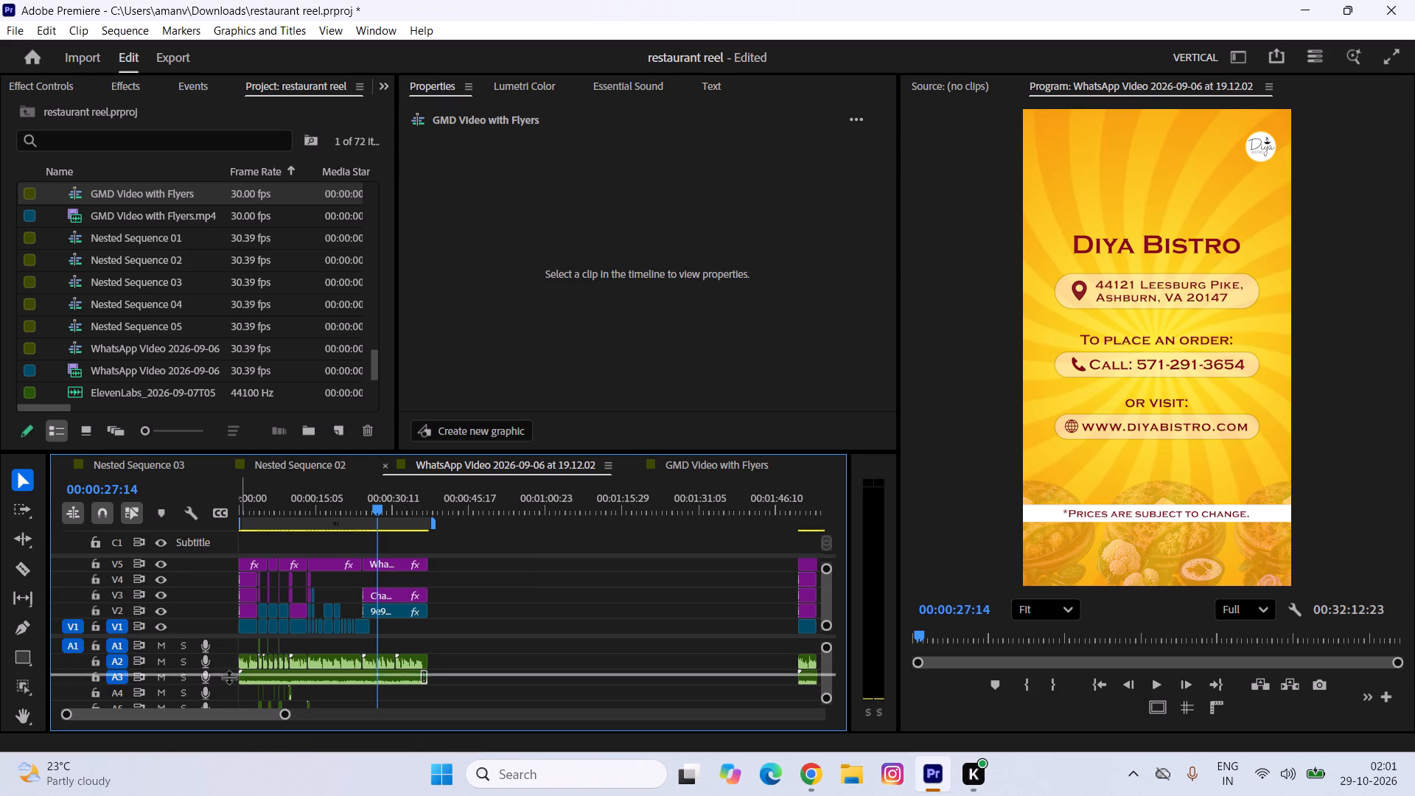
pyautogui.moveTo(228, 677); pyautogui.dragTo(228, 678)
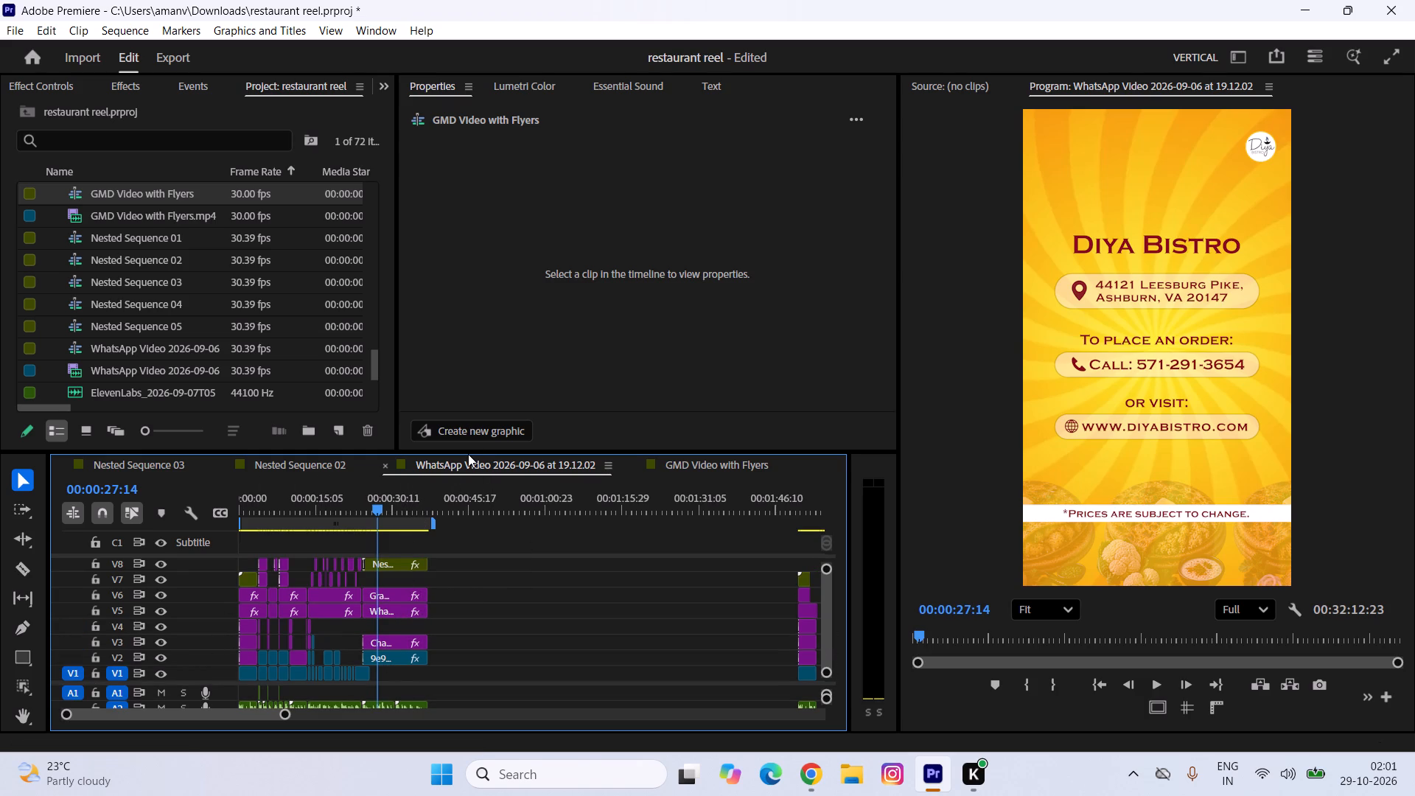
pyautogui.moveTo(469, 453); pyautogui.dragTo(472, 351)
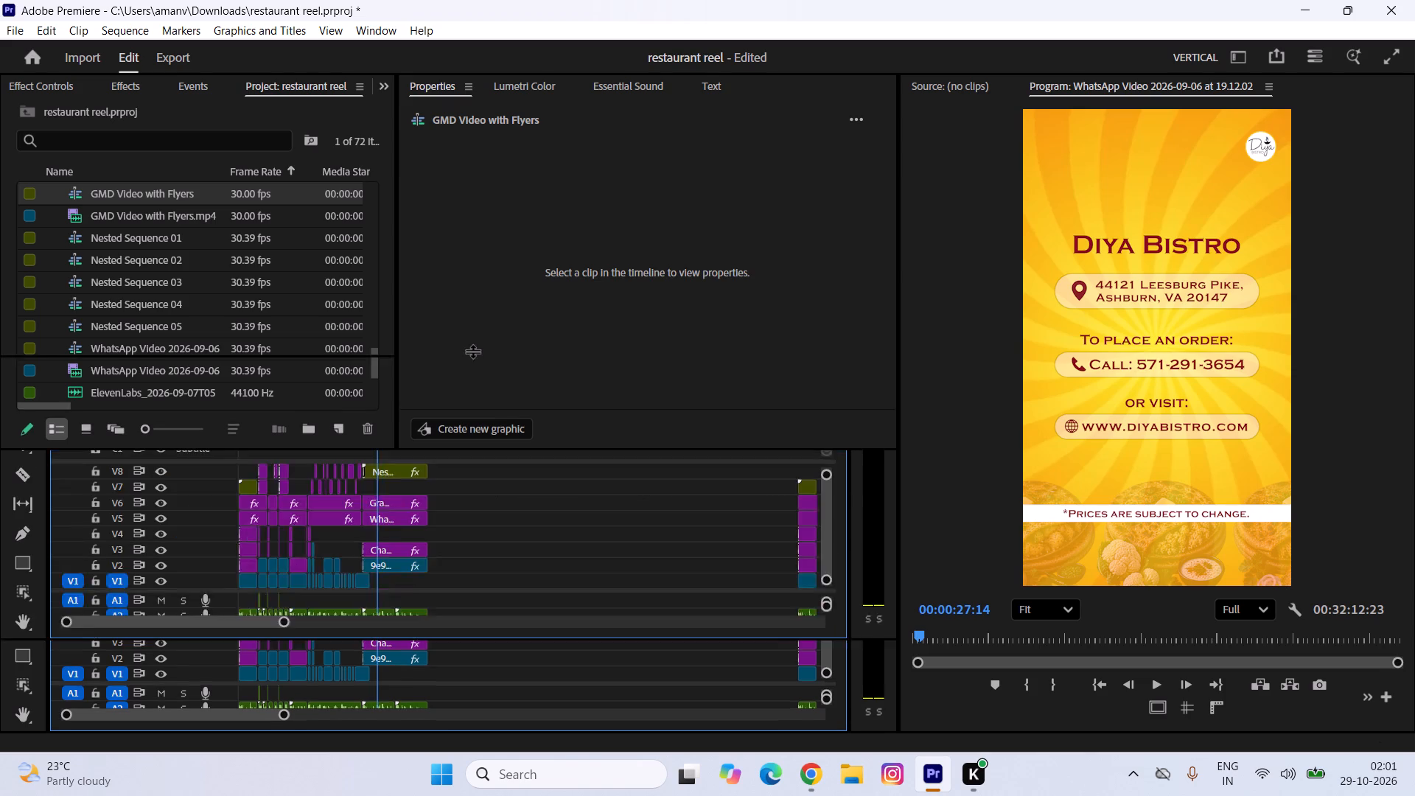
pyautogui.moveTo(472, 351); pyautogui.dragTo(472, 352)
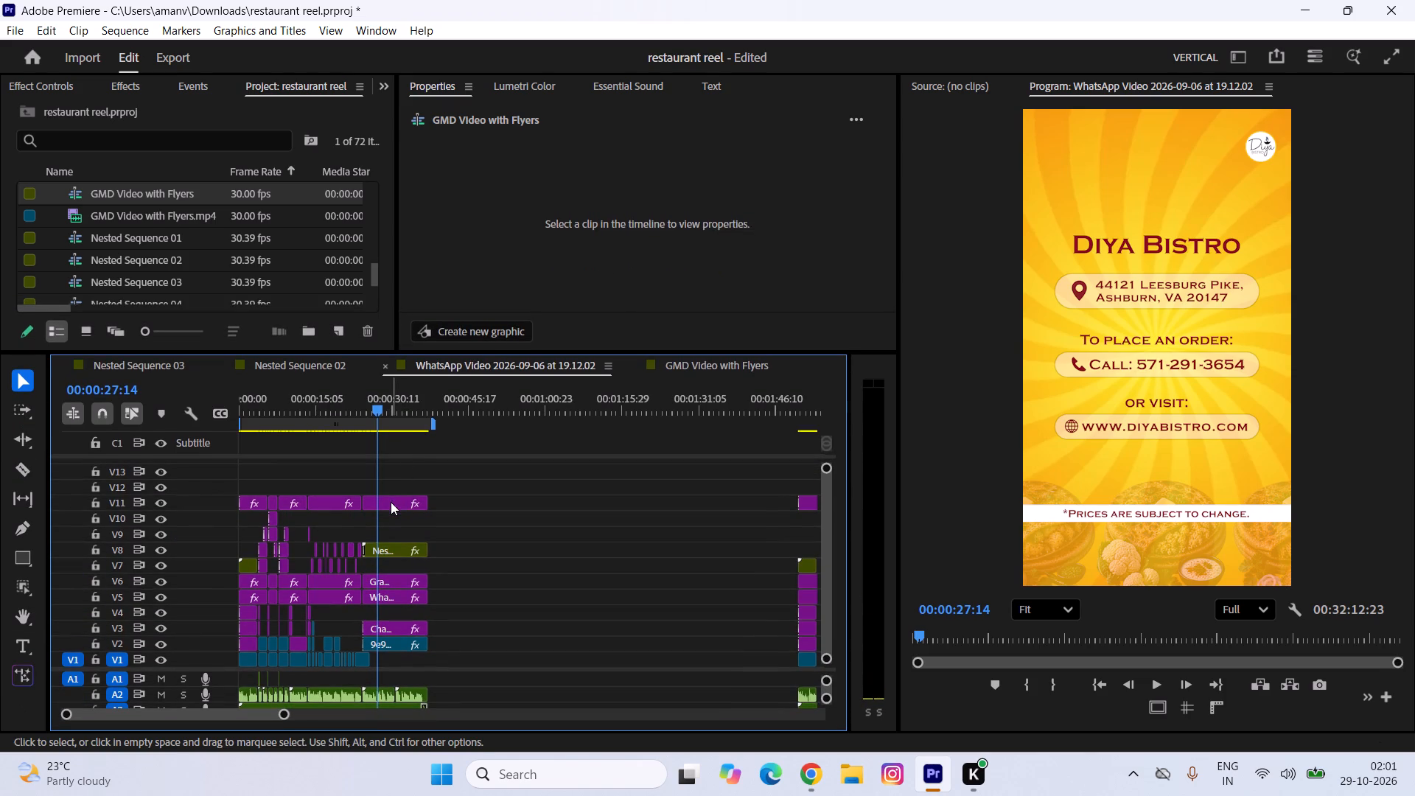
pyautogui.click(391, 502)
pyautogui.moveTo(386, 502); pyautogui.dragTo(549, 448)
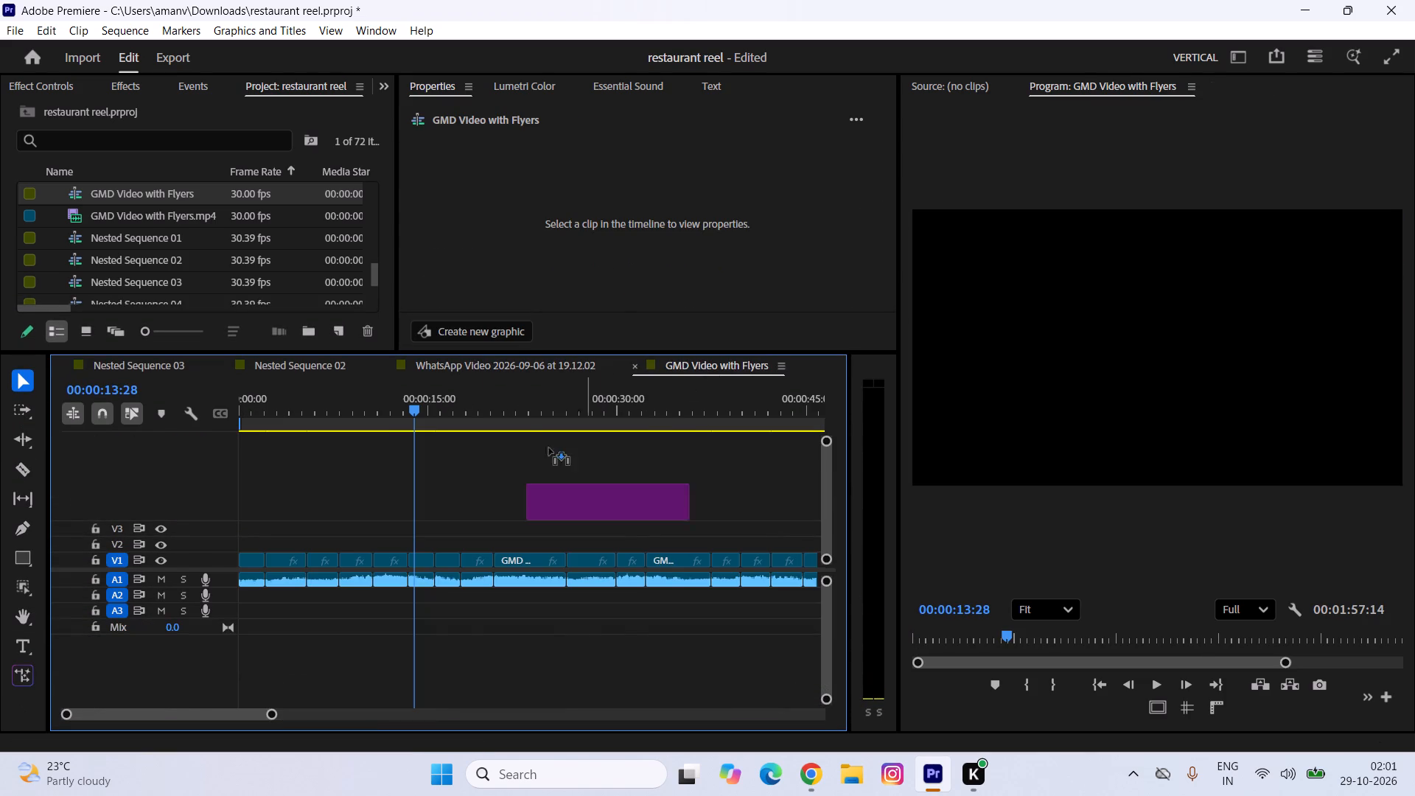
pyautogui.moveTo(549, 448); pyautogui.dragTo(276, 488)
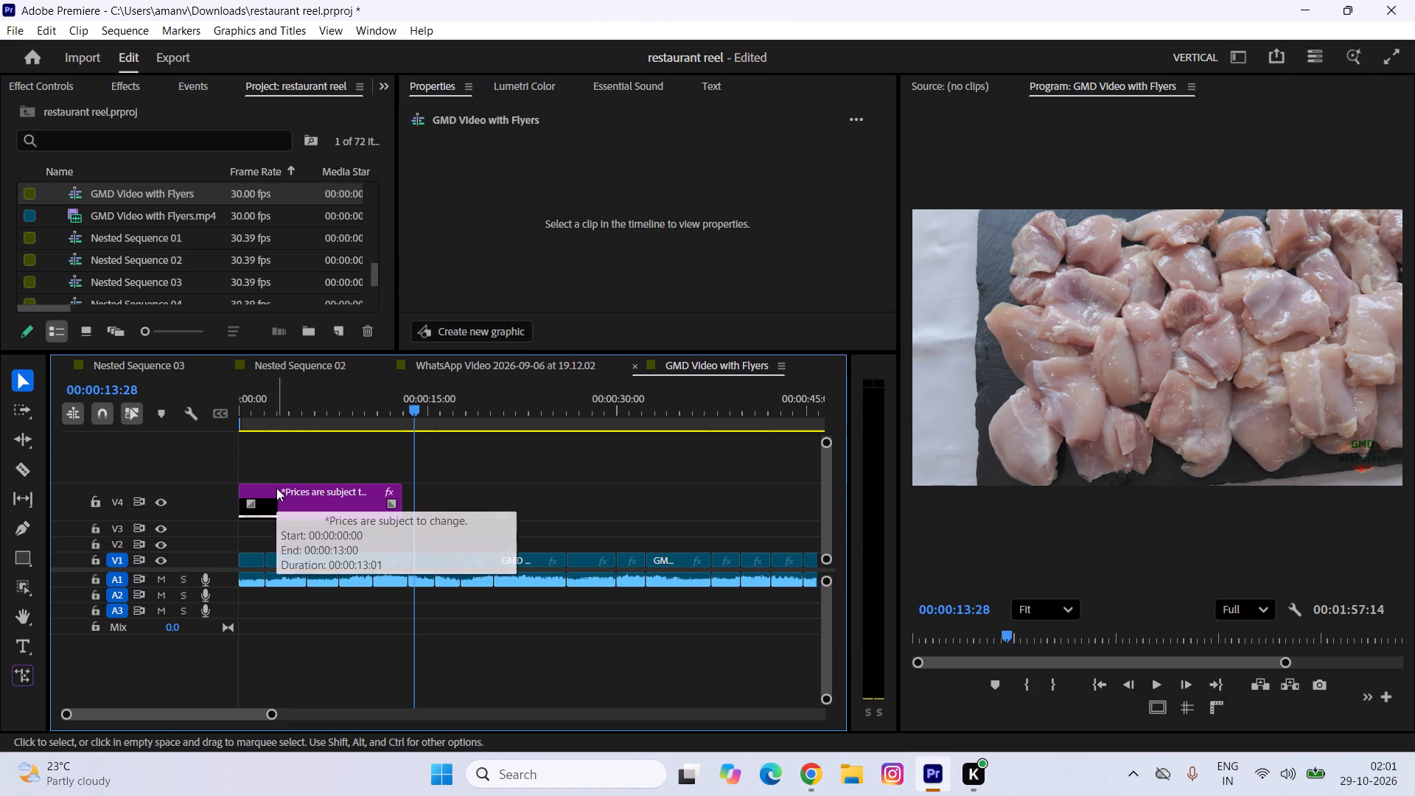
# Extend the "*Prices are subject to change." graphic on V4 to the end of the video and minimize the track heights.
pyautogui.write('---')
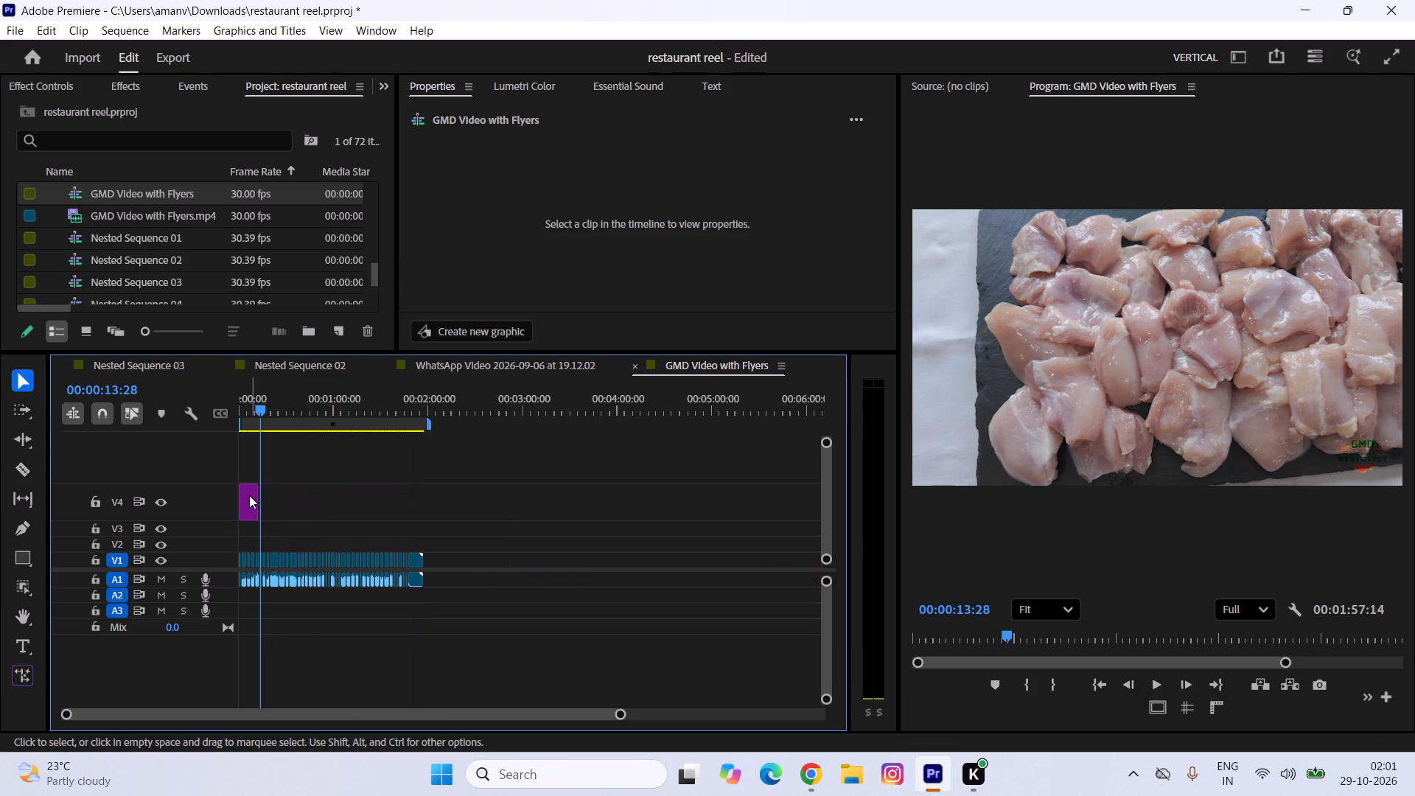
pyautogui.moveTo(259, 495); pyautogui.dragTo(436, 534)
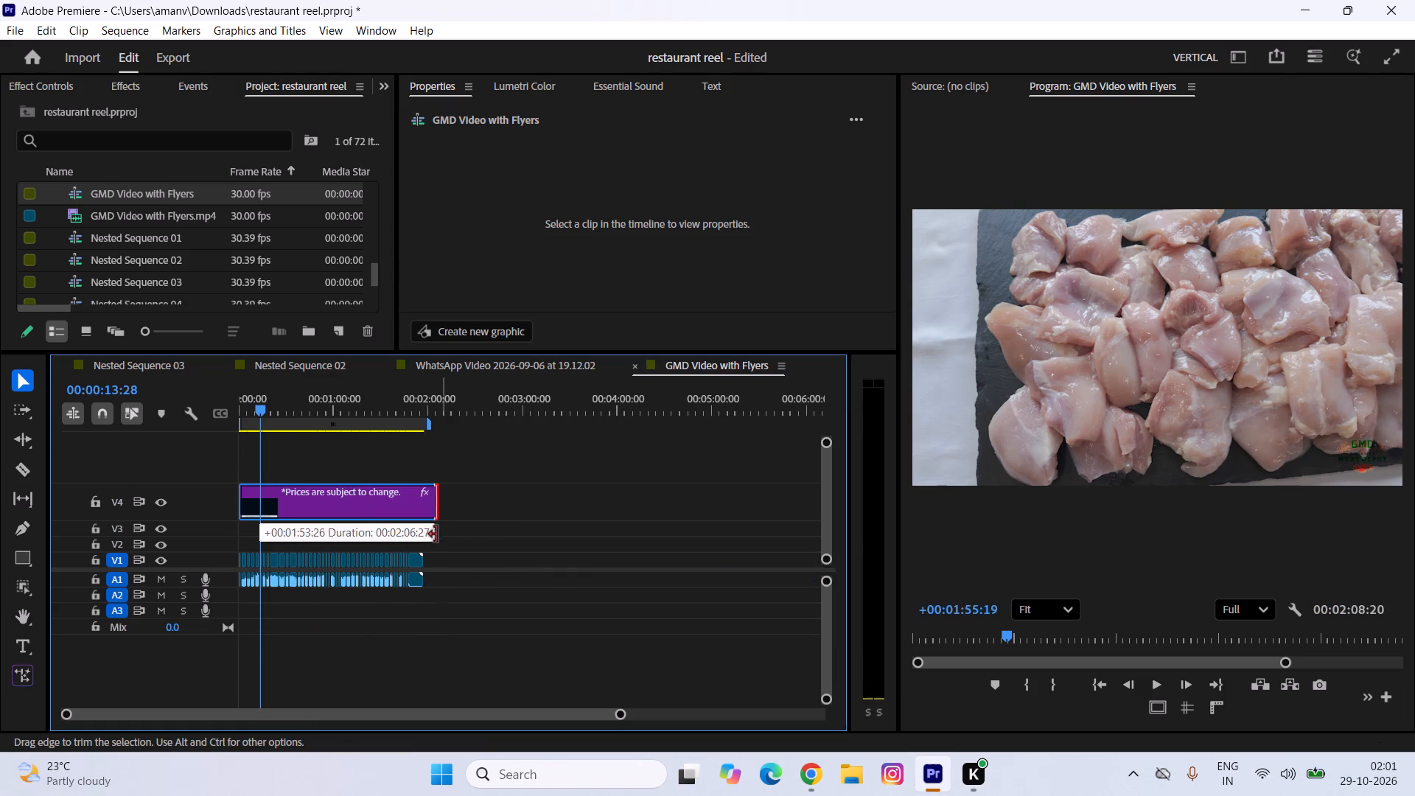
pyautogui.moveTo(436, 534); pyautogui.dragTo(426, 540)
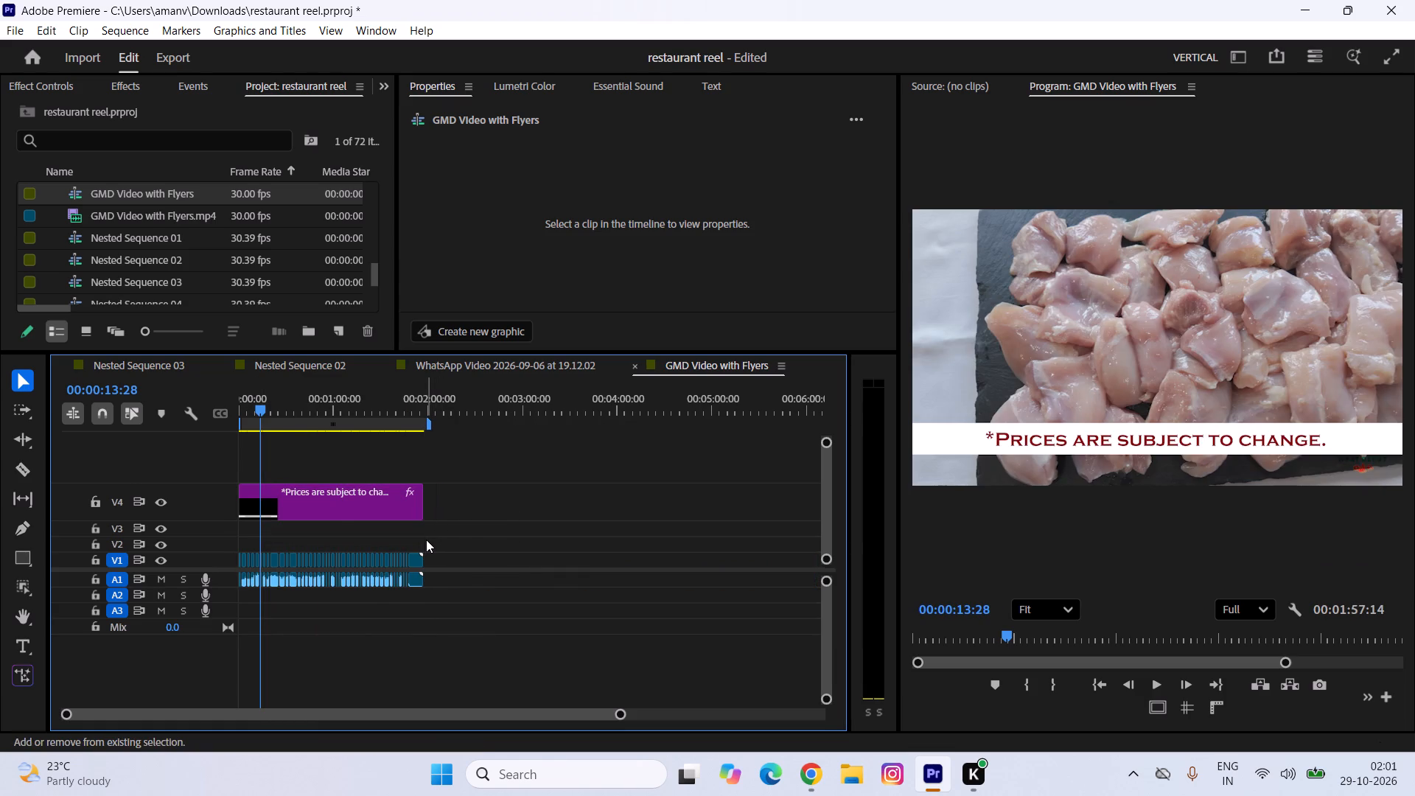
pyautogui.hotkey('shift', '_')
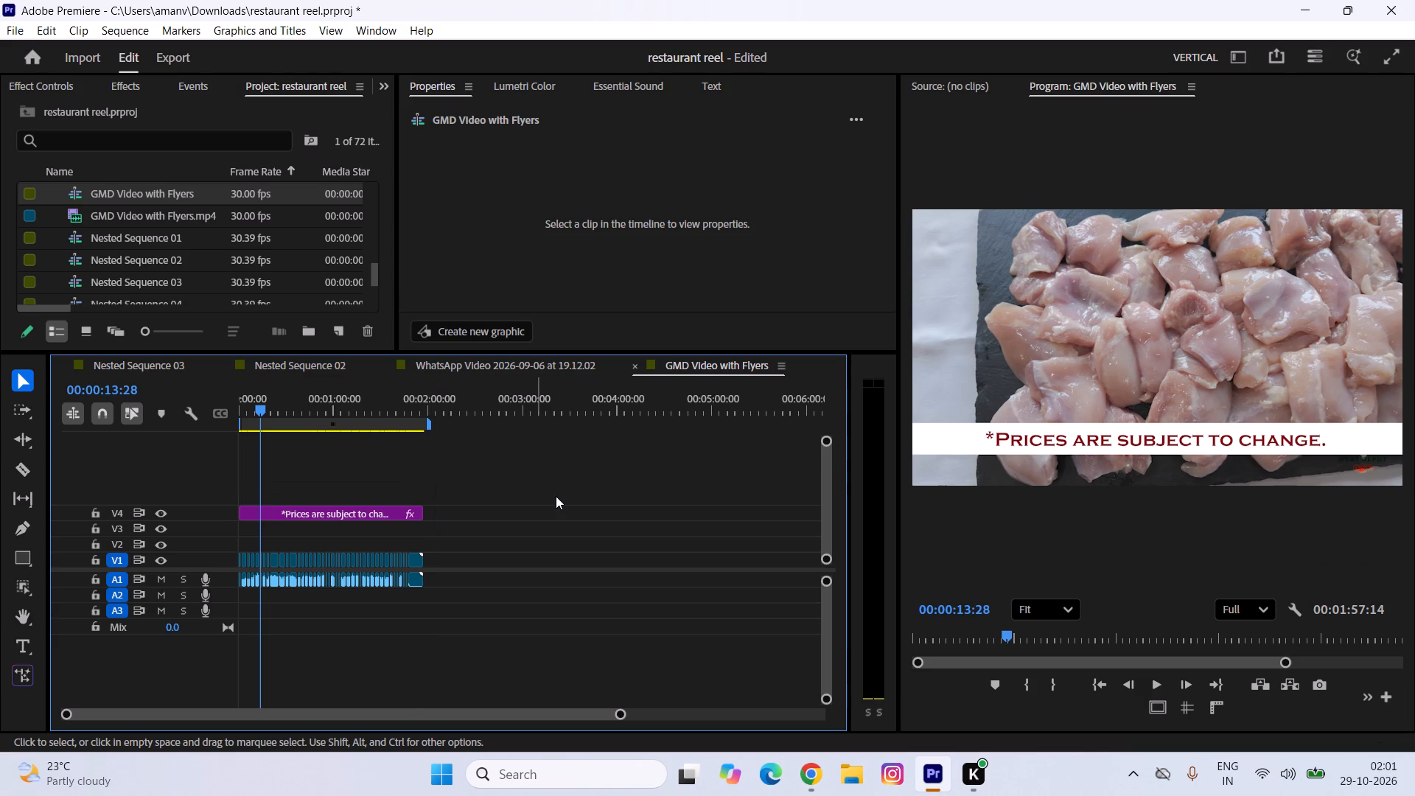
# Scale the "*Prices are subject to change." text layer to 210%.
pyautogui.click(357, 514)
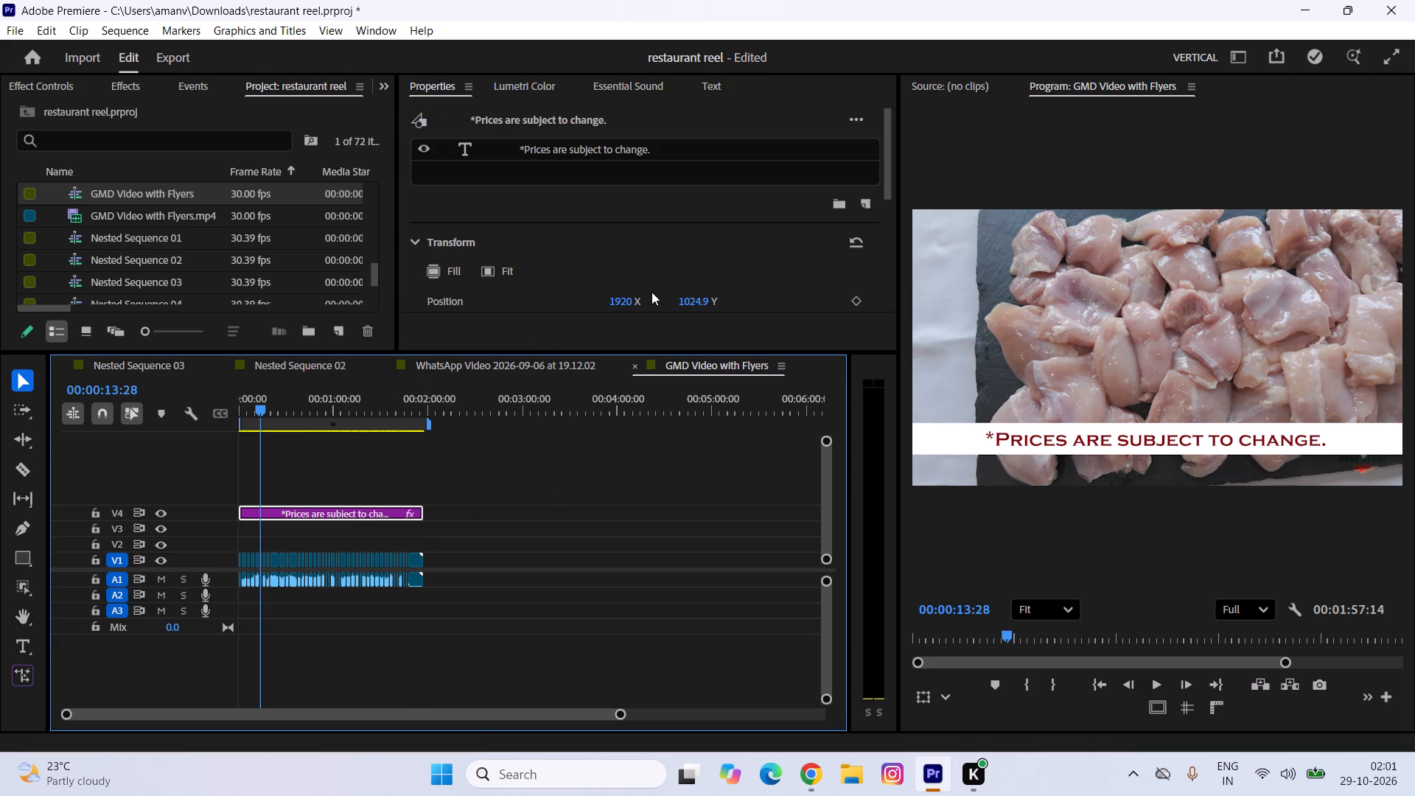
pyautogui.doubleClick(611, 152)
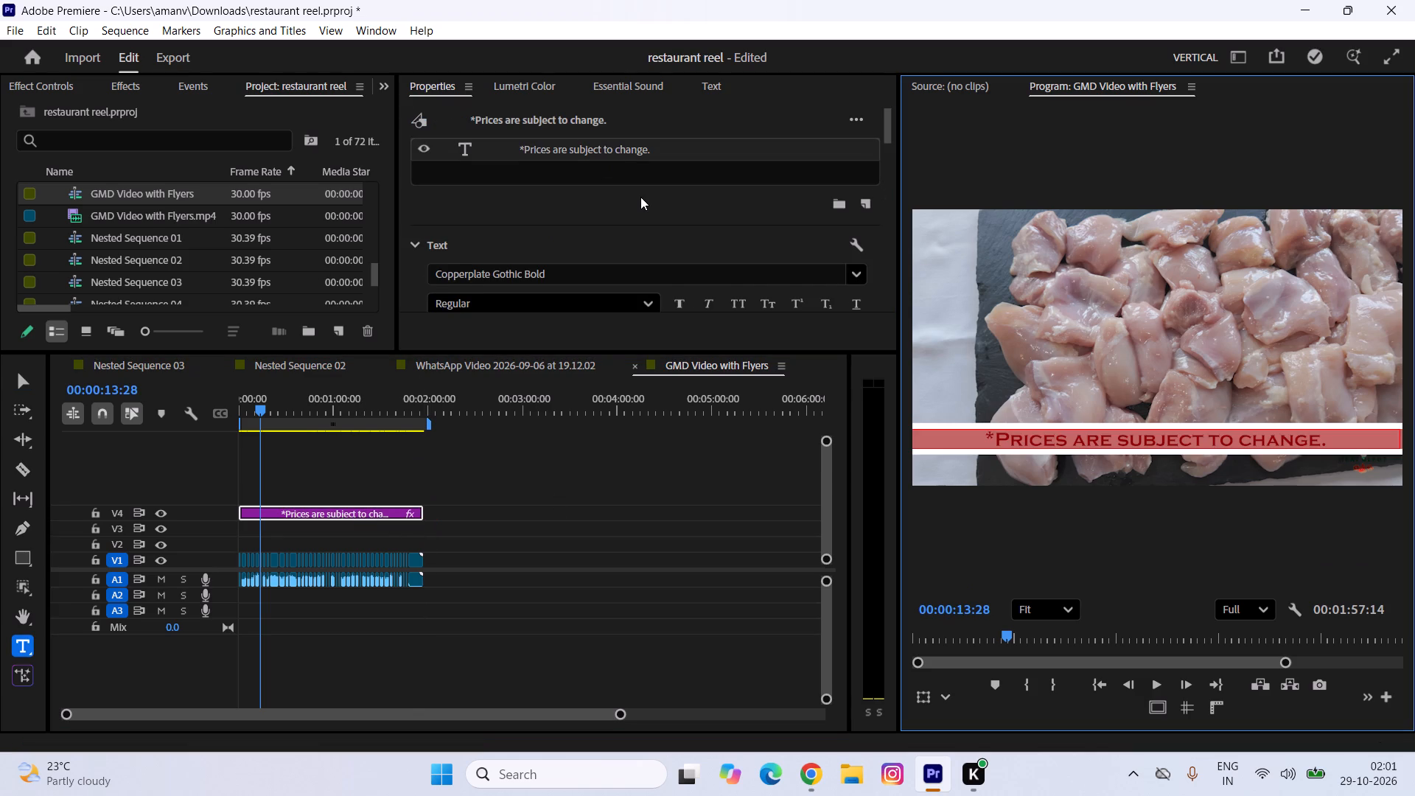
pyautogui.scroll(-1, 640, 197)
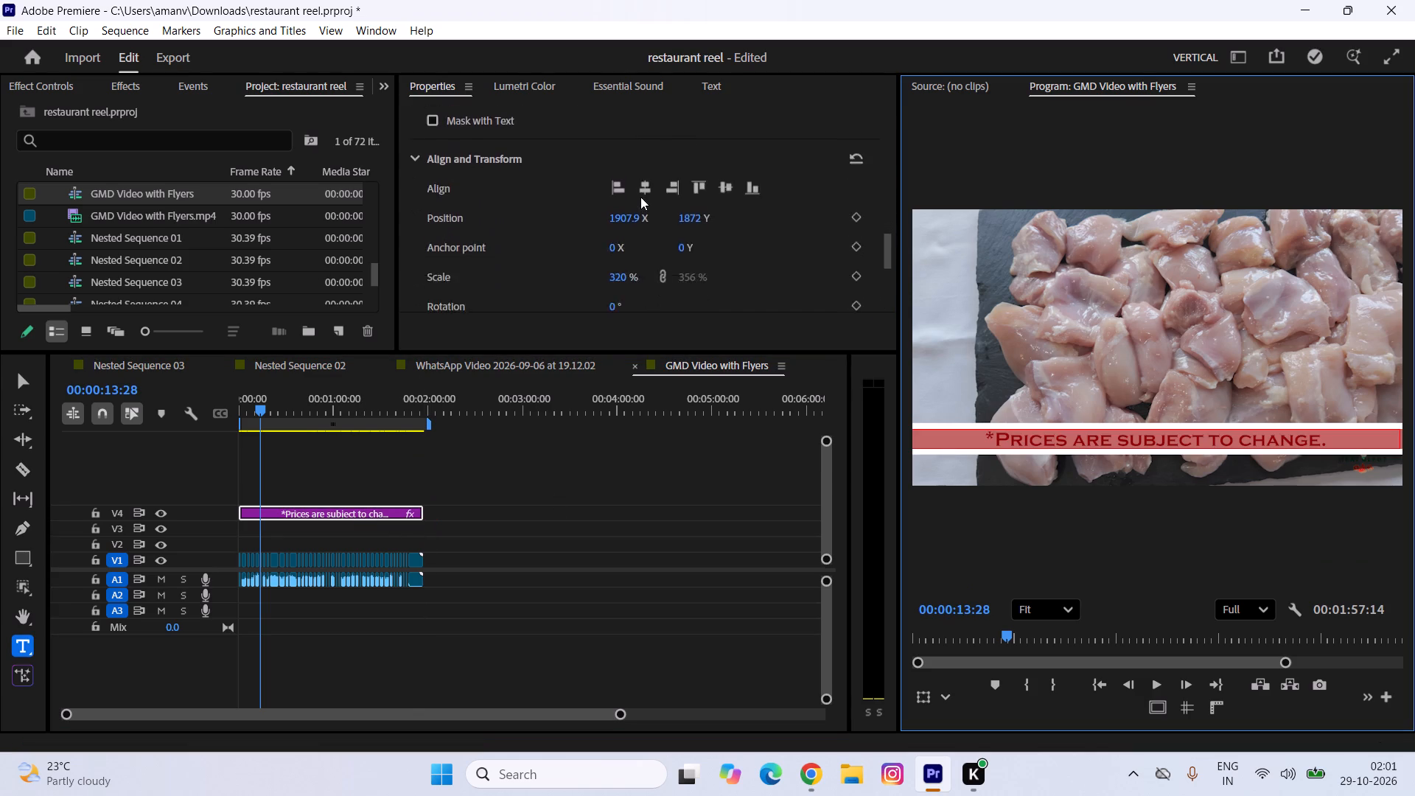
pyautogui.scroll(-1, 640, 197)
pyautogui.moveTo(621, 203); pyautogui.dragTo(624, 259)
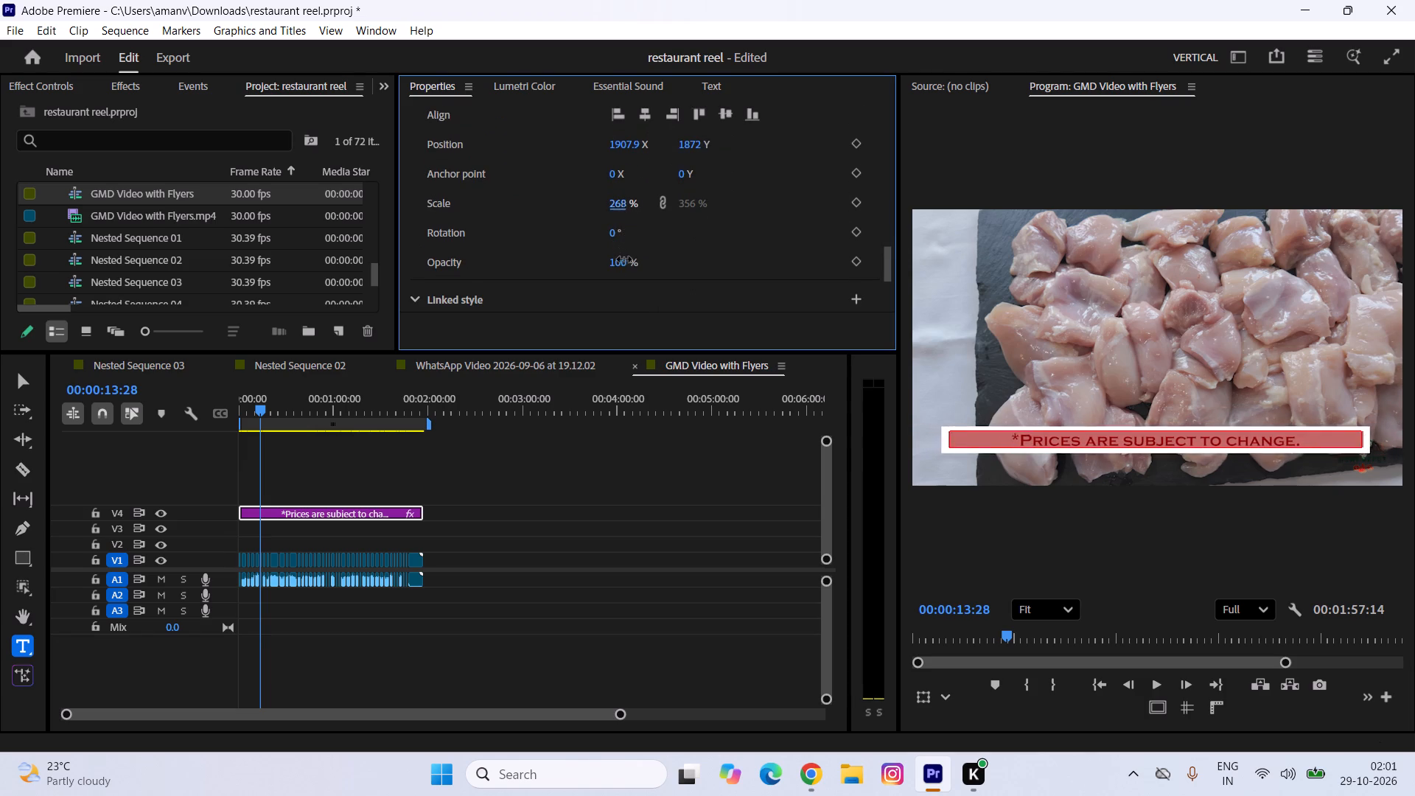
pyautogui.moveTo(624, 259); pyautogui.dragTo(634, 322)
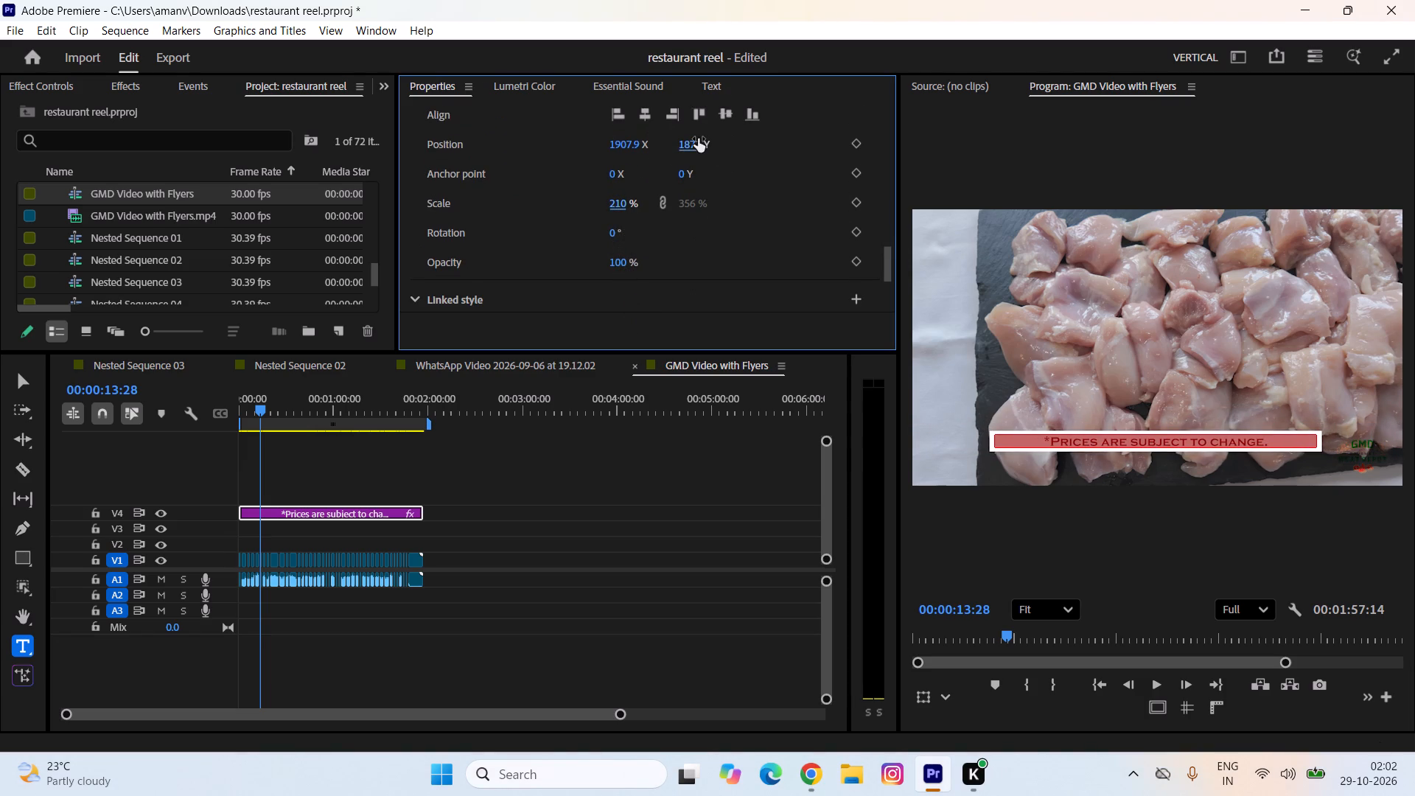
# Set the "*Prices are subject to change." text layer's vertical position to 1984 and its scale to 126%.
pyautogui.moveTo(698, 139); pyautogui.dragTo(712, 79)
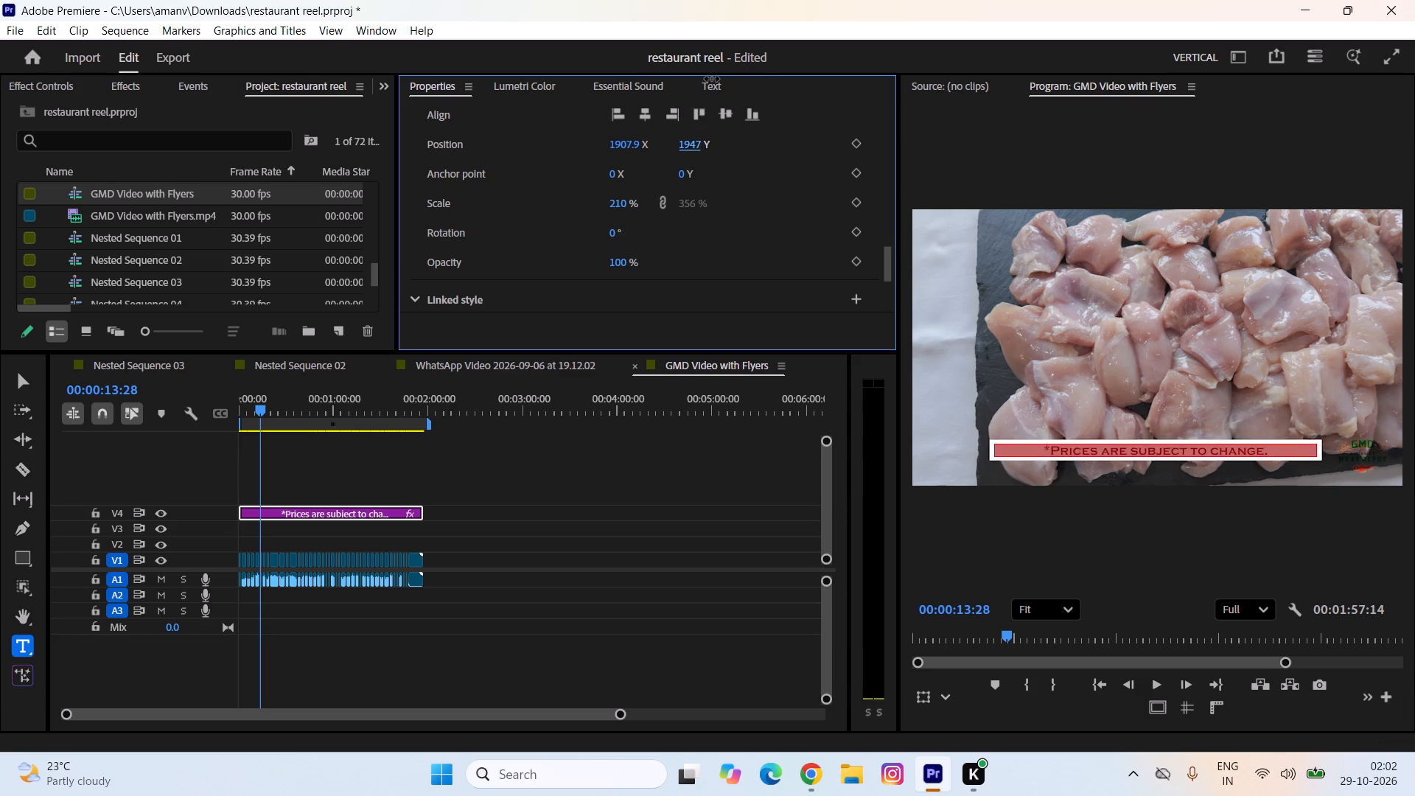
pyautogui.moveTo(712, 79); pyautogui.dragTo(719, 52)
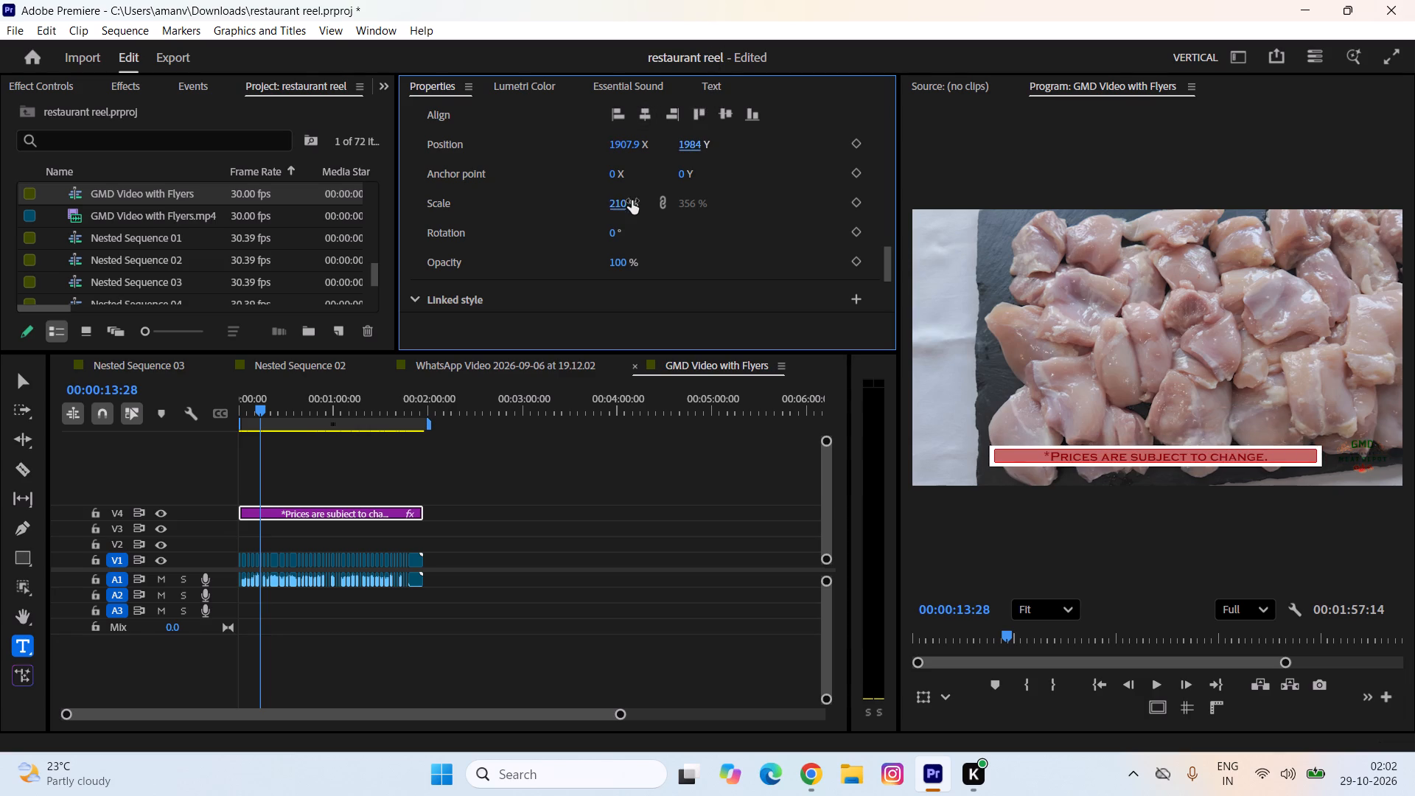
pyautogui.moveTo(629, 203); pyautogui.dragTo(626, 251)
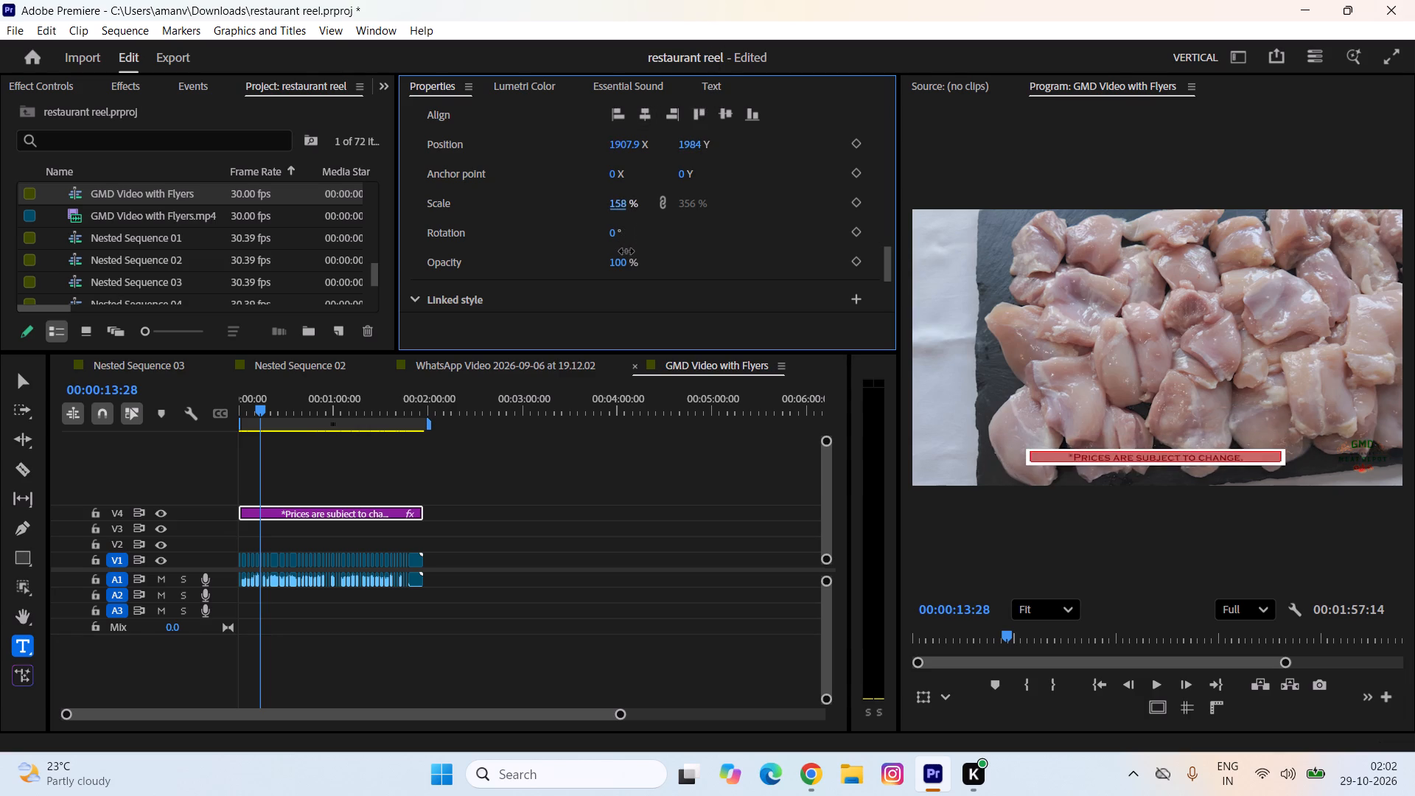
pyautogui.moveTo(626, 251); pyautogui.dragTo(624, 272)
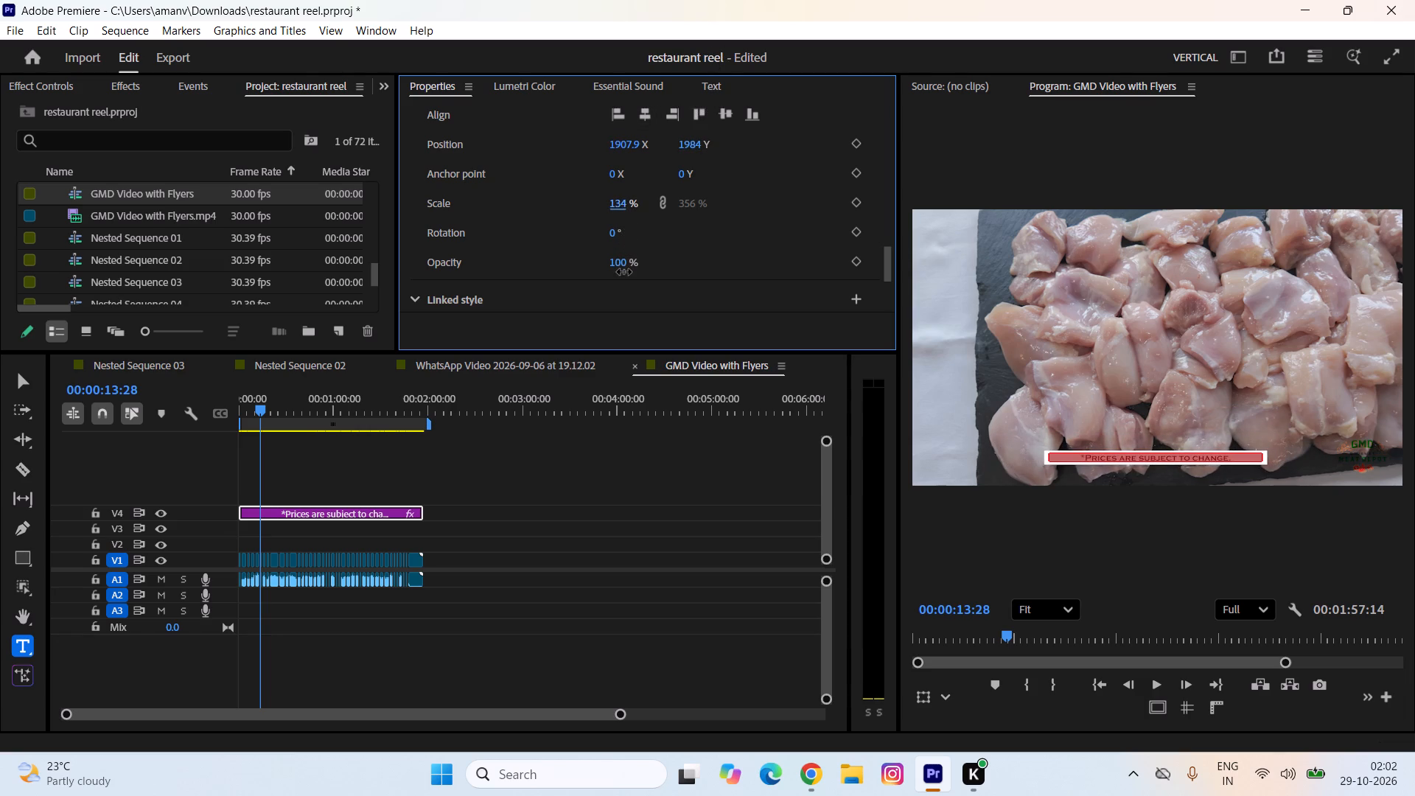
pyautogui.moveTo(624, 272); pyautogui.dragTo(623, 276)
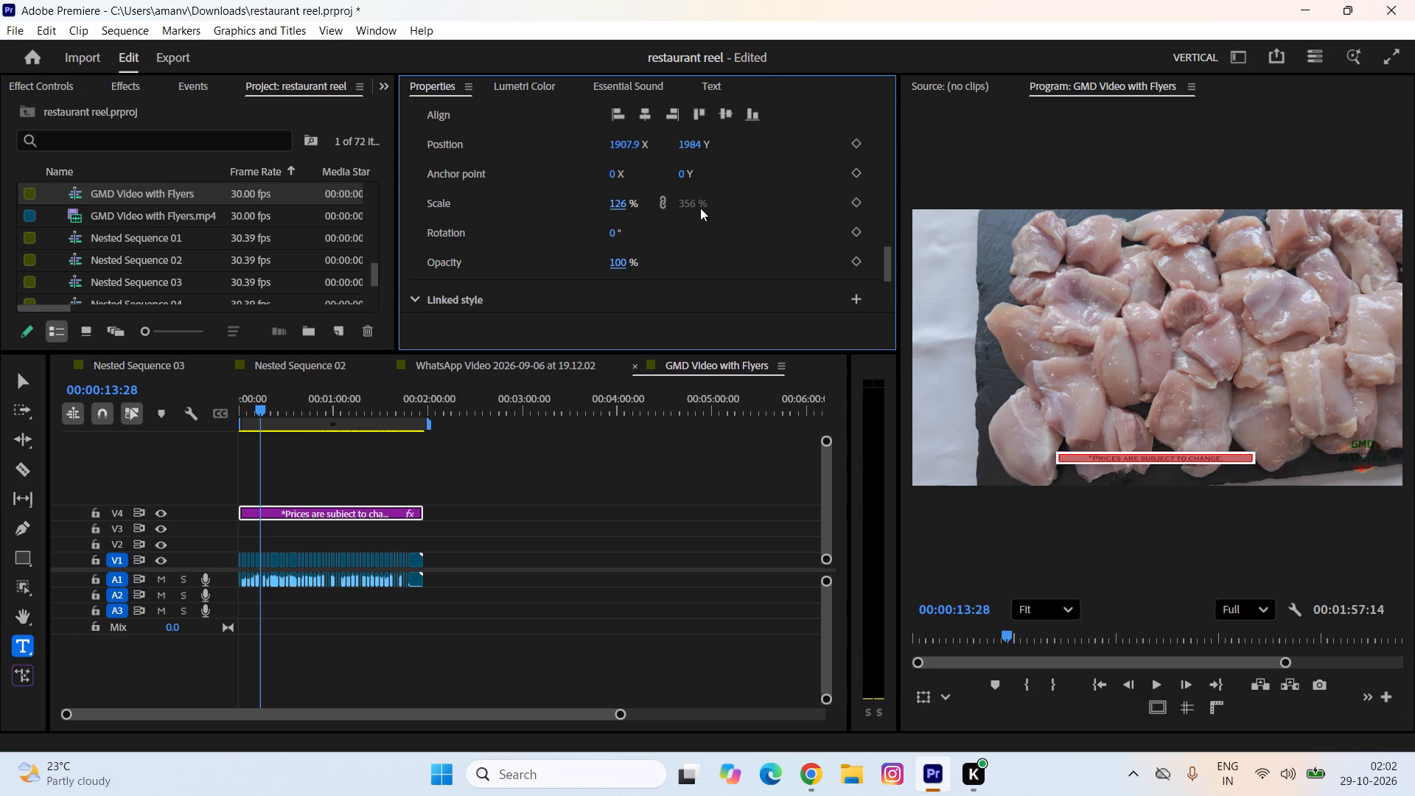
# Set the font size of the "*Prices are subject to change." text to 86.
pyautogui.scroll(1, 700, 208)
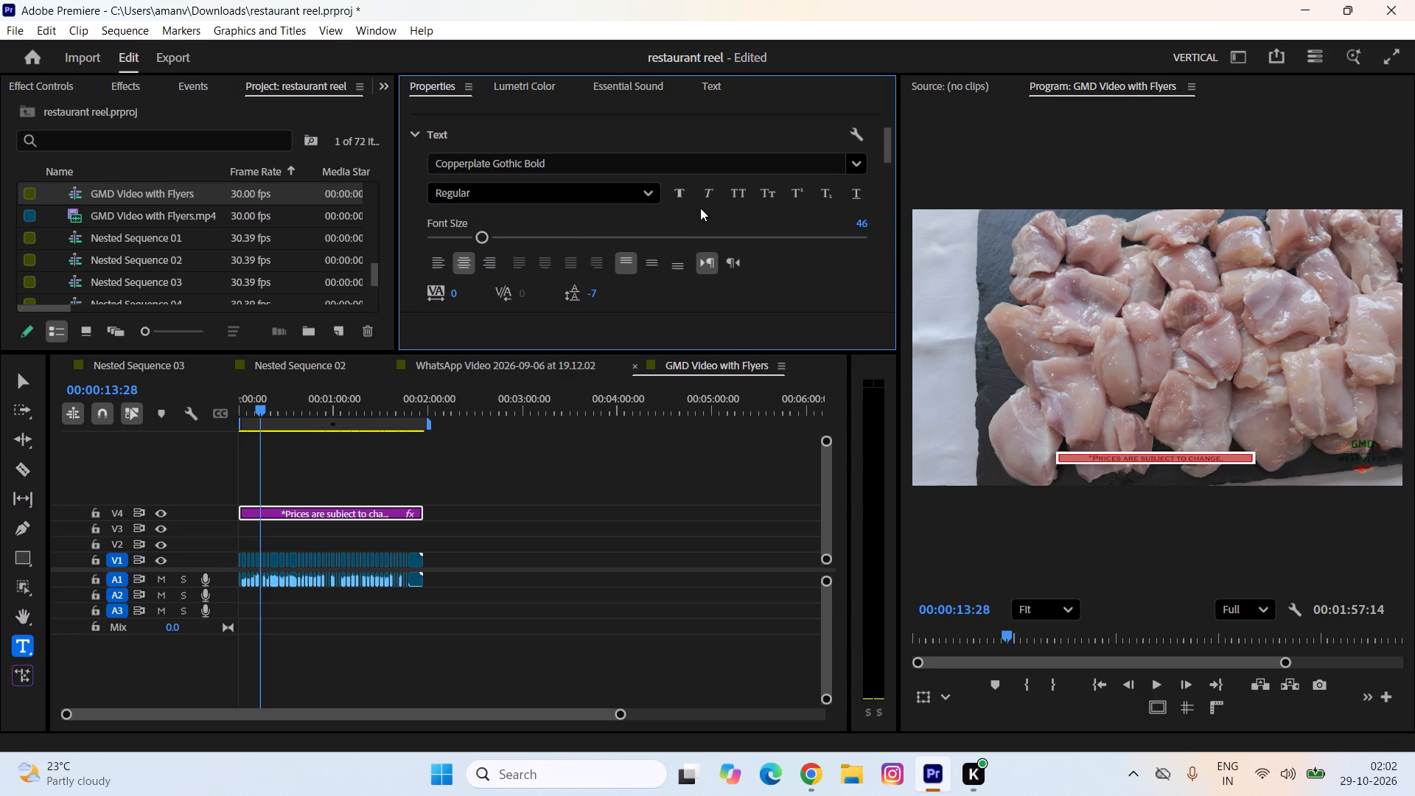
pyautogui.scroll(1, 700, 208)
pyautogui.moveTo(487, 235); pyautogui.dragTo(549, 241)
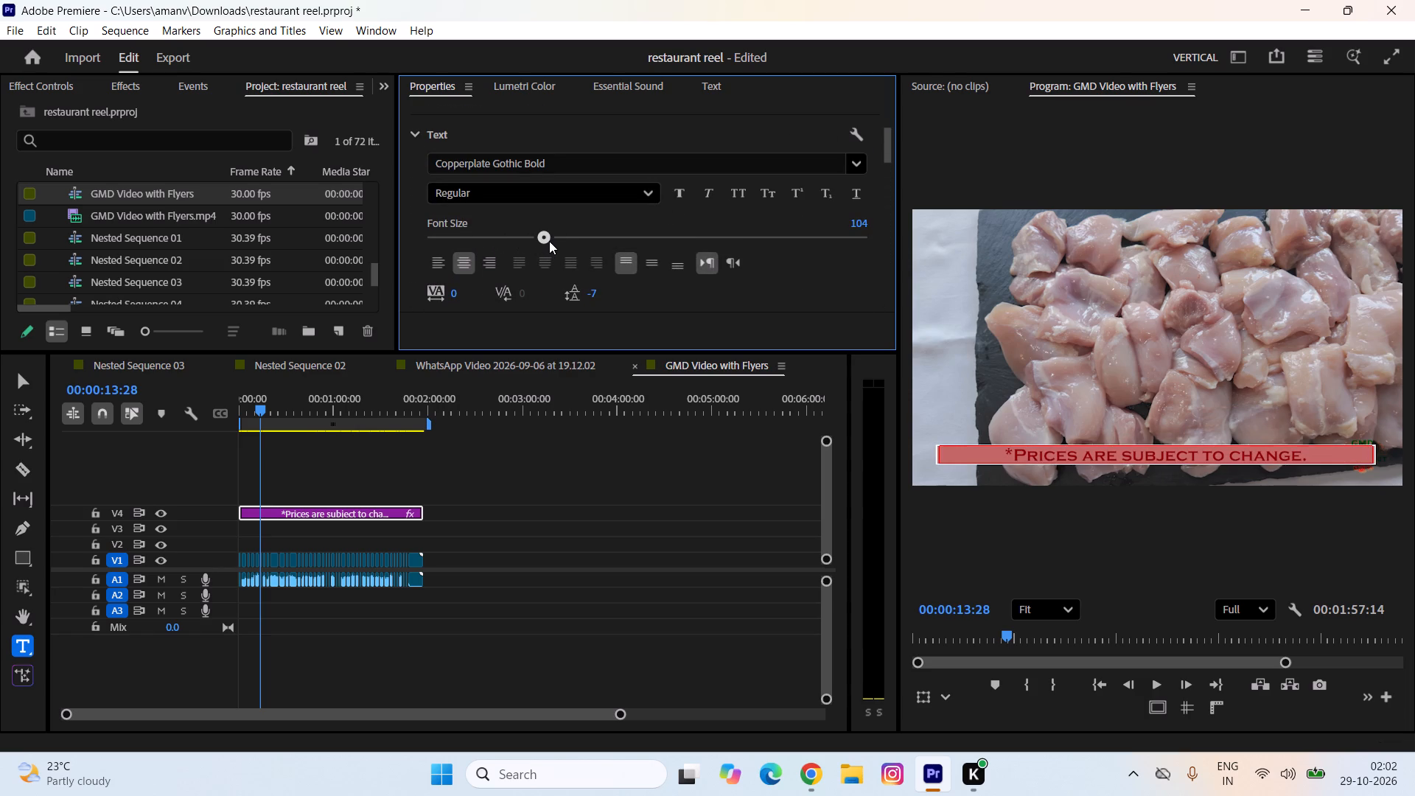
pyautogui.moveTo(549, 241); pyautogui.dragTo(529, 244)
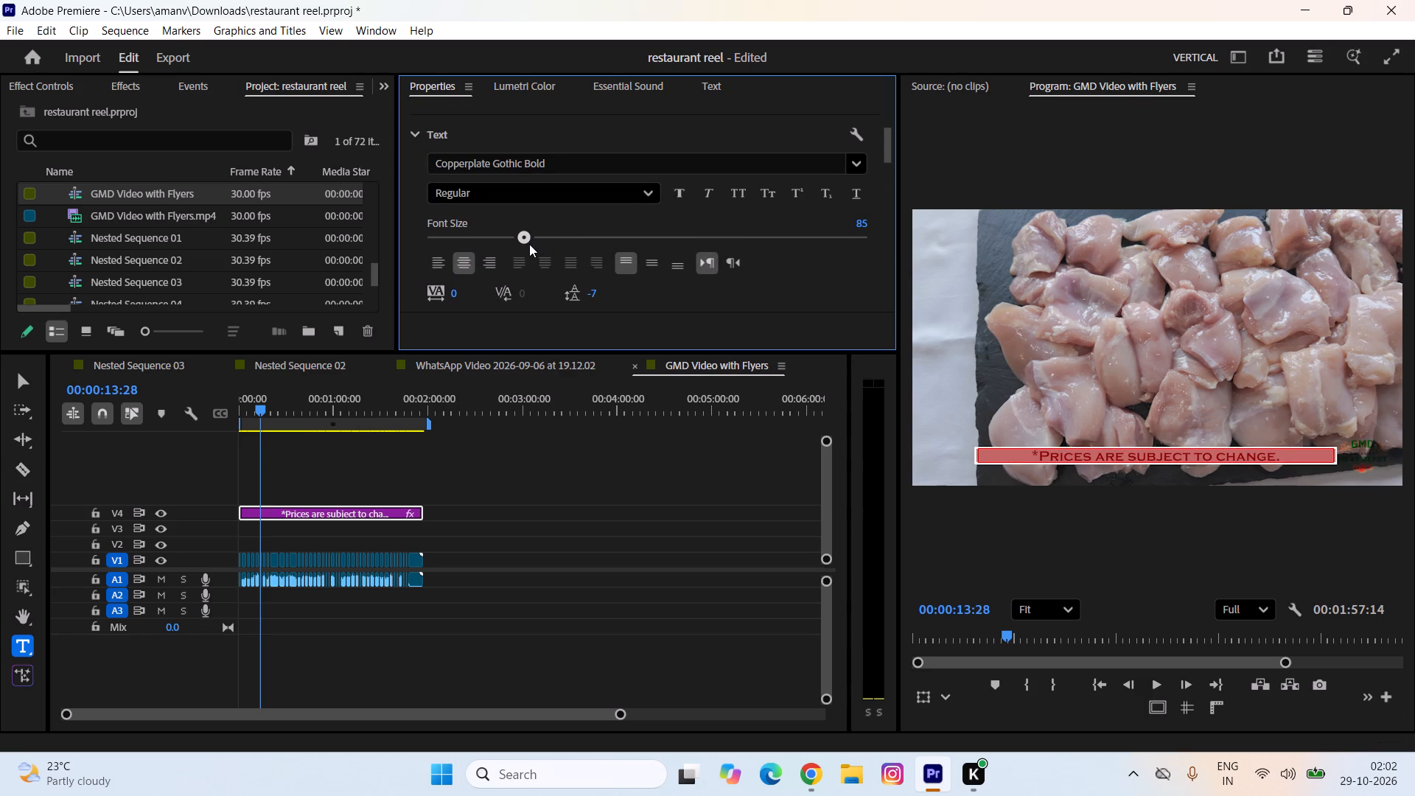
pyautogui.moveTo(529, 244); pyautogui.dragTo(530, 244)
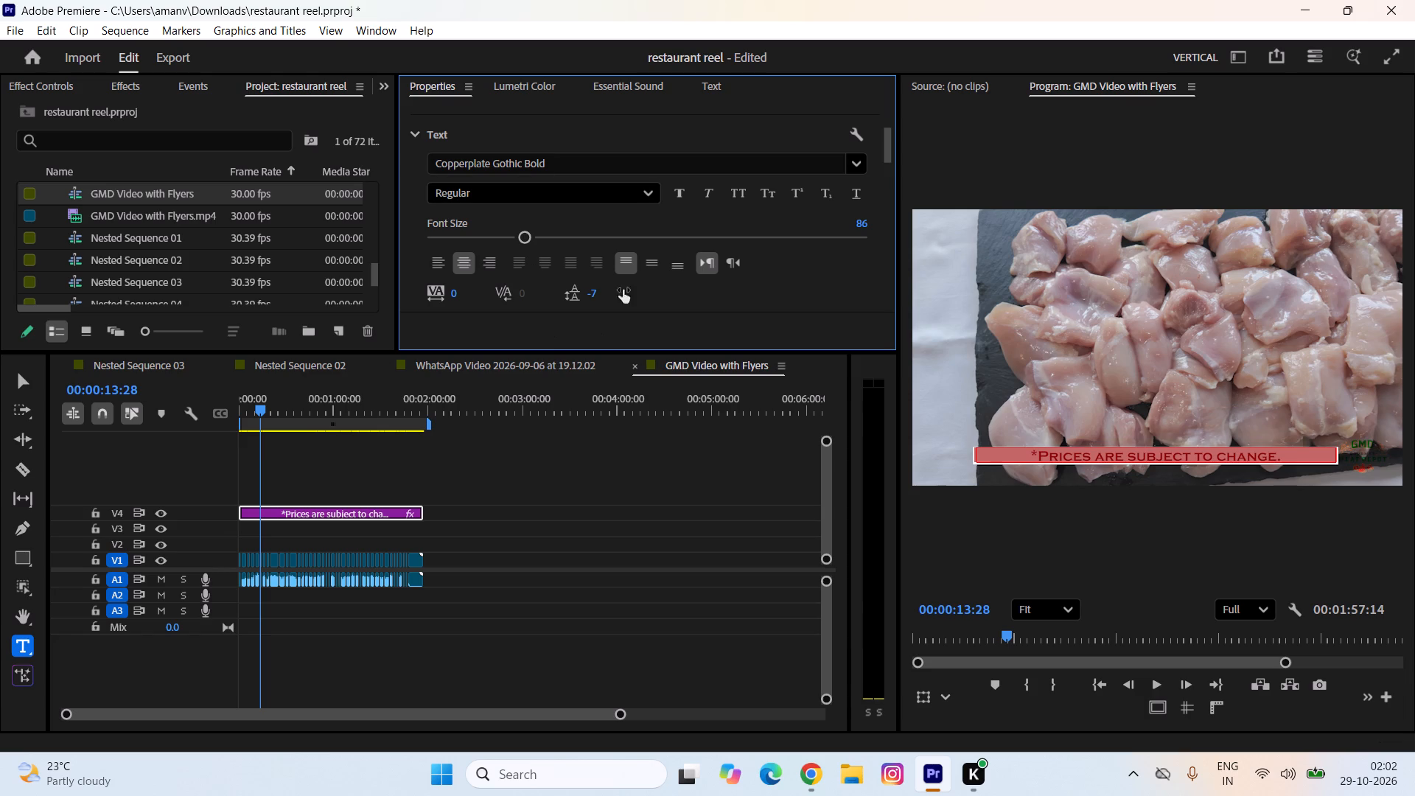
# Remove the disclaimer text's background, change its fill colour to white (FFFFFF), and check it by playing the opening.
pyautogui.scroll(-1, 551, 284)
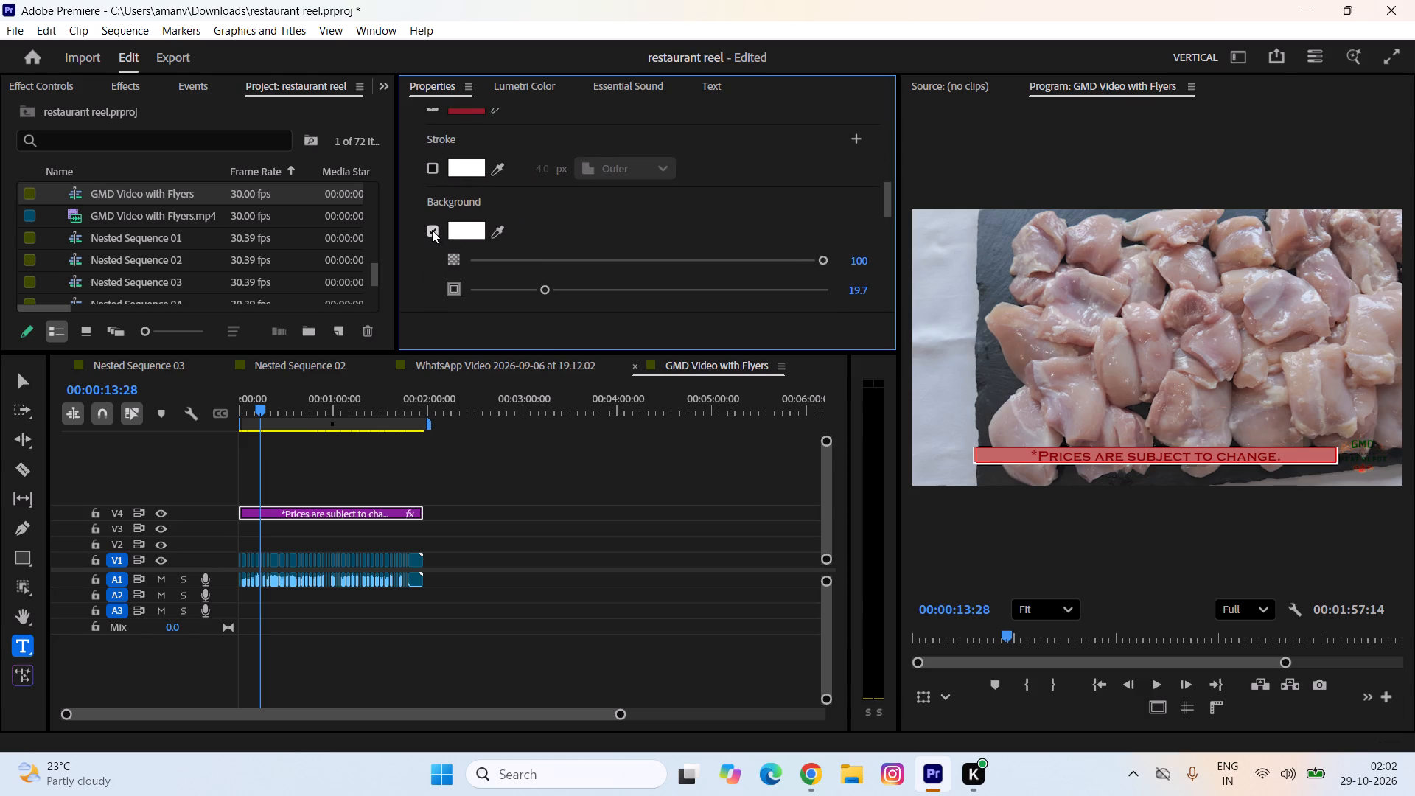
pyautogui.click(432, 230)
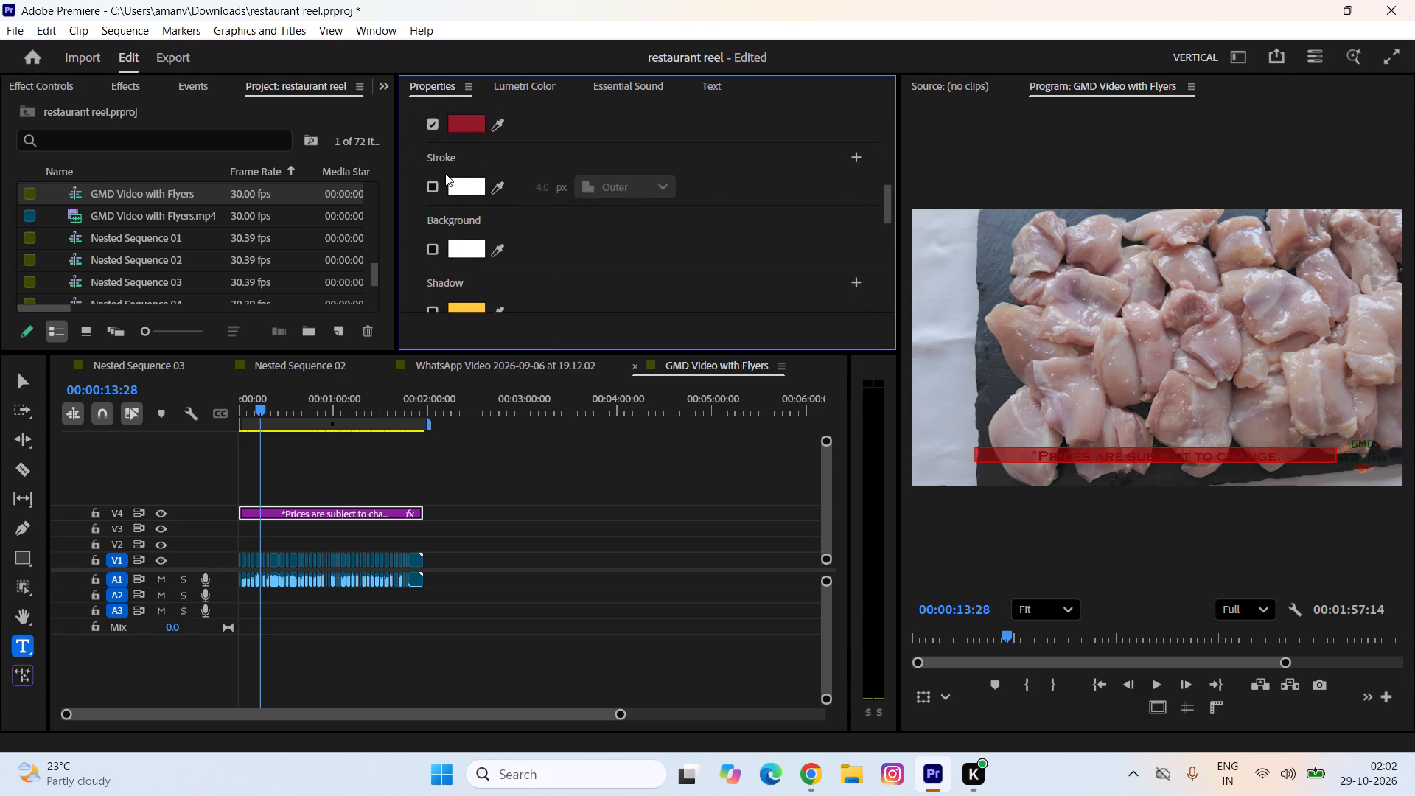
pyautogui.click(433, 186)
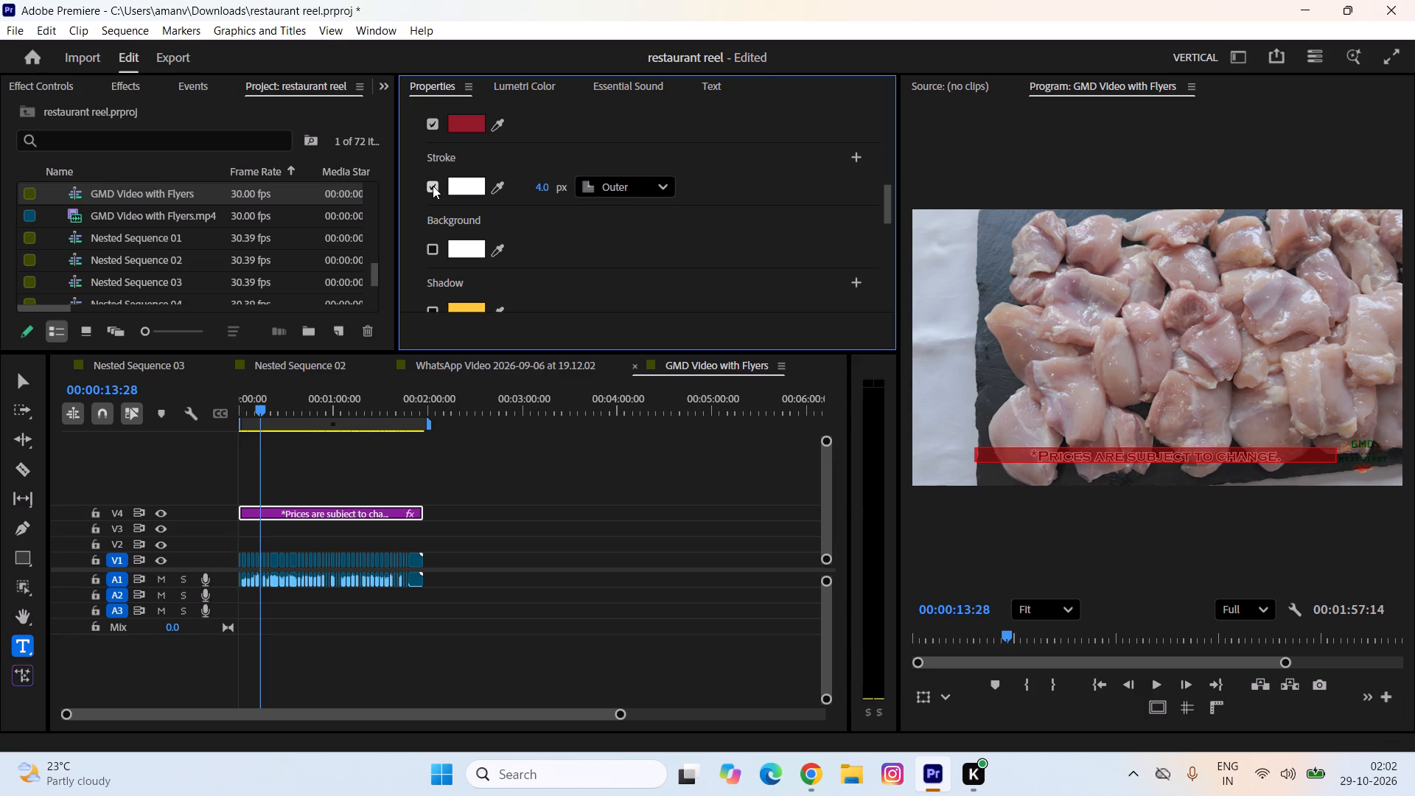
pyautogui.click(433, 186)
pyautogui.click(464, 130)
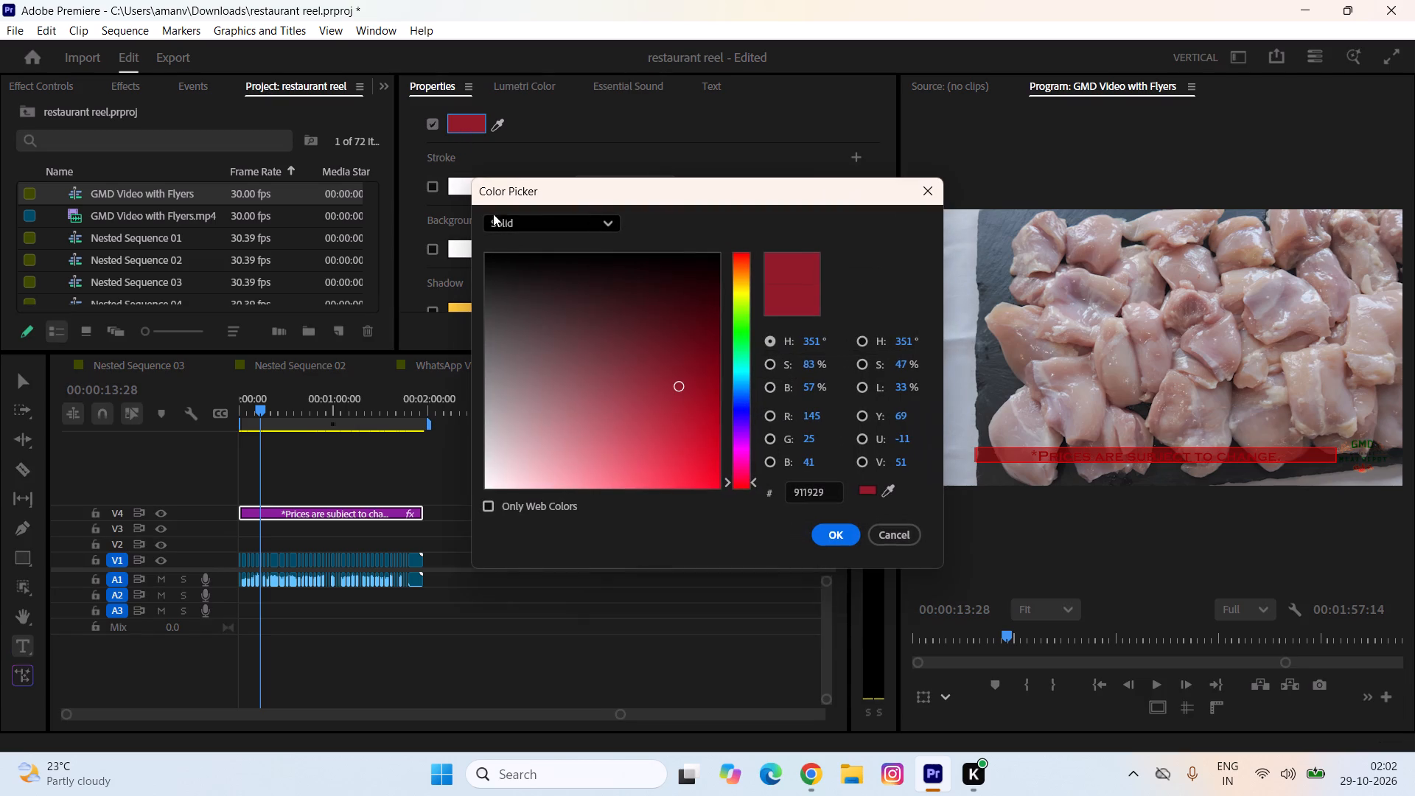
pyautogui.moveTo(536, 304); pyautogui.dragTo(398, 761)
pyautogui.click(832, 542)
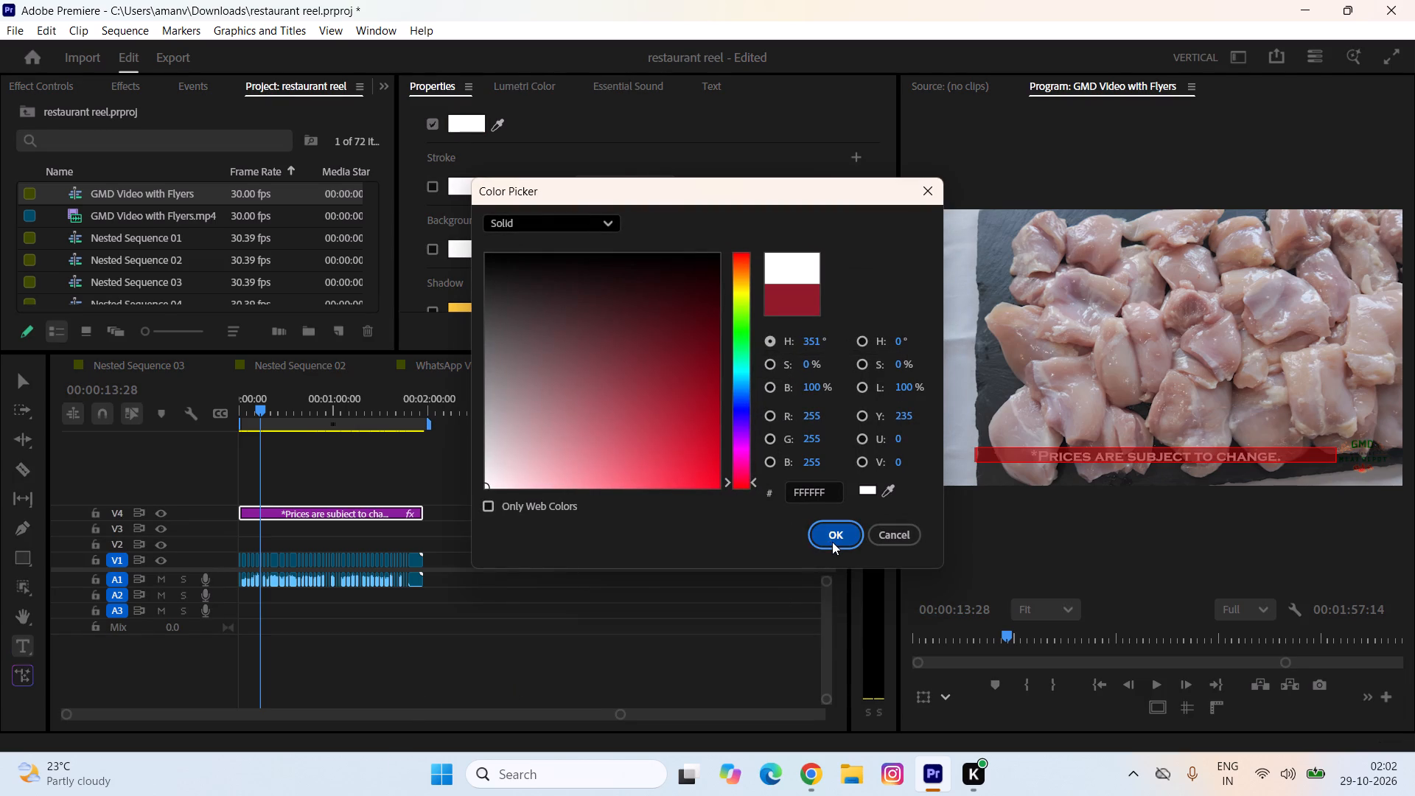
pyautogui.click(661, 556)
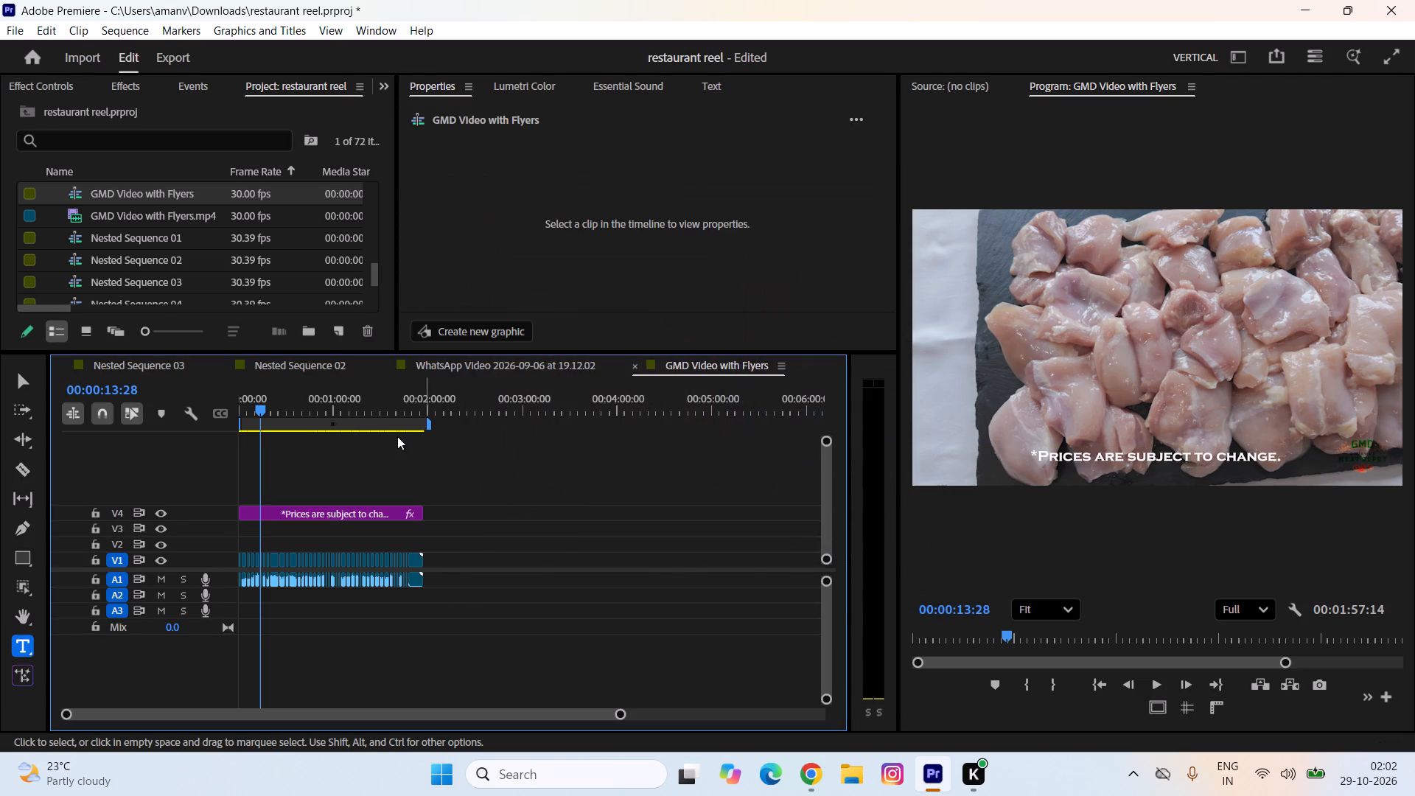
pyautogui.moveTo(264, 401); pyautogui.dragTo(99, 422)
pyautogui.press('space')
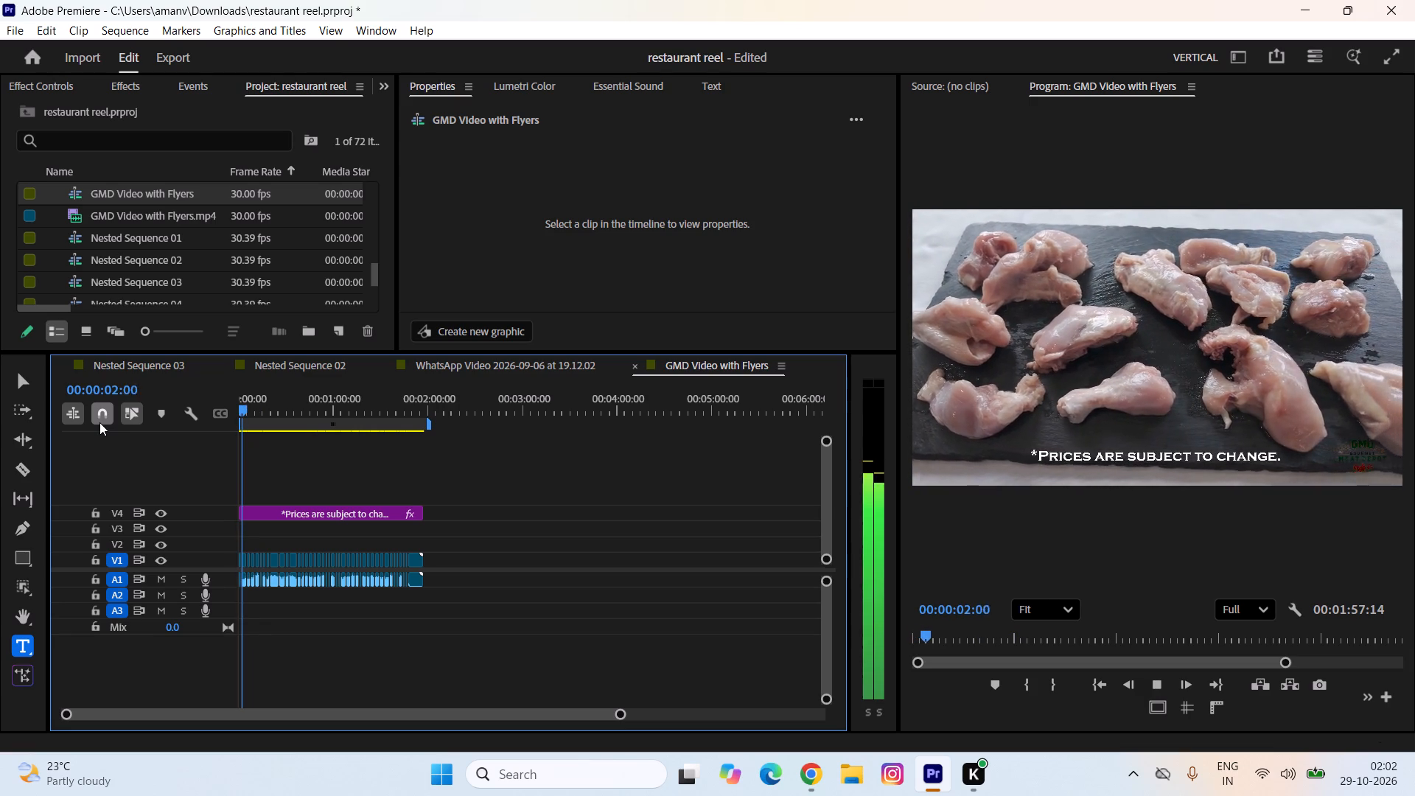
pyautogui.press('space')
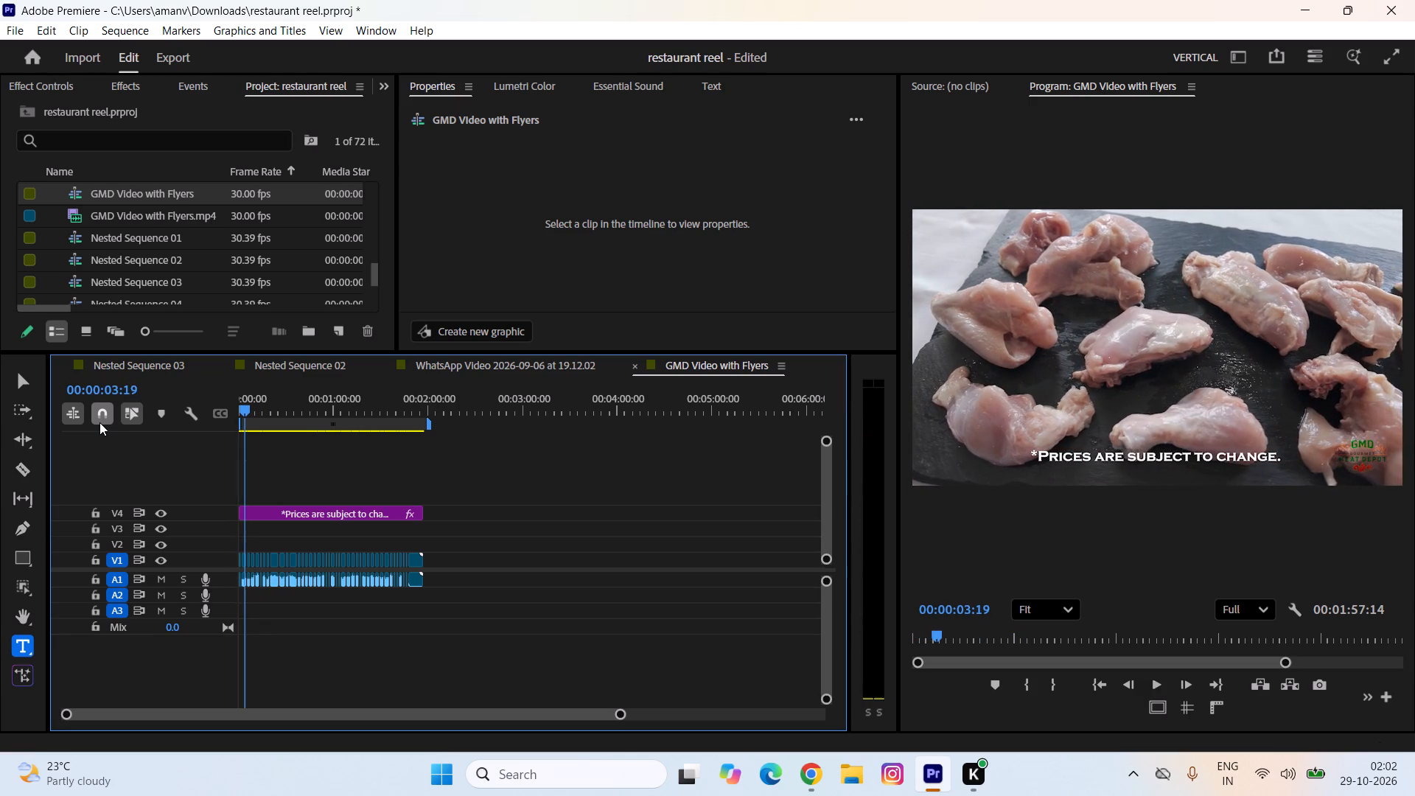
# Reduce the font size of the "*Prices are subject to change." text to 58.
pyautogui.click(290, 514)
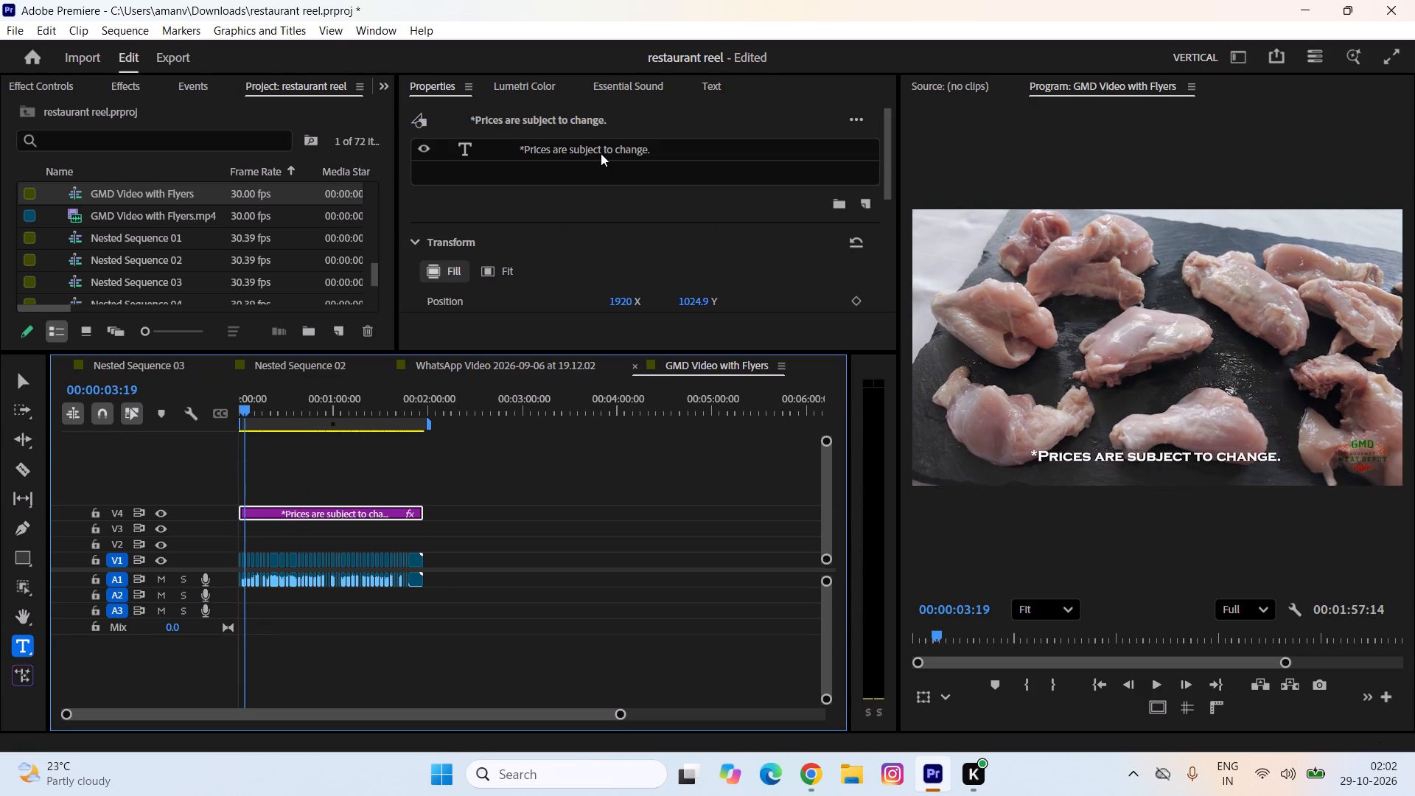
pyautogui.click(601, 153)
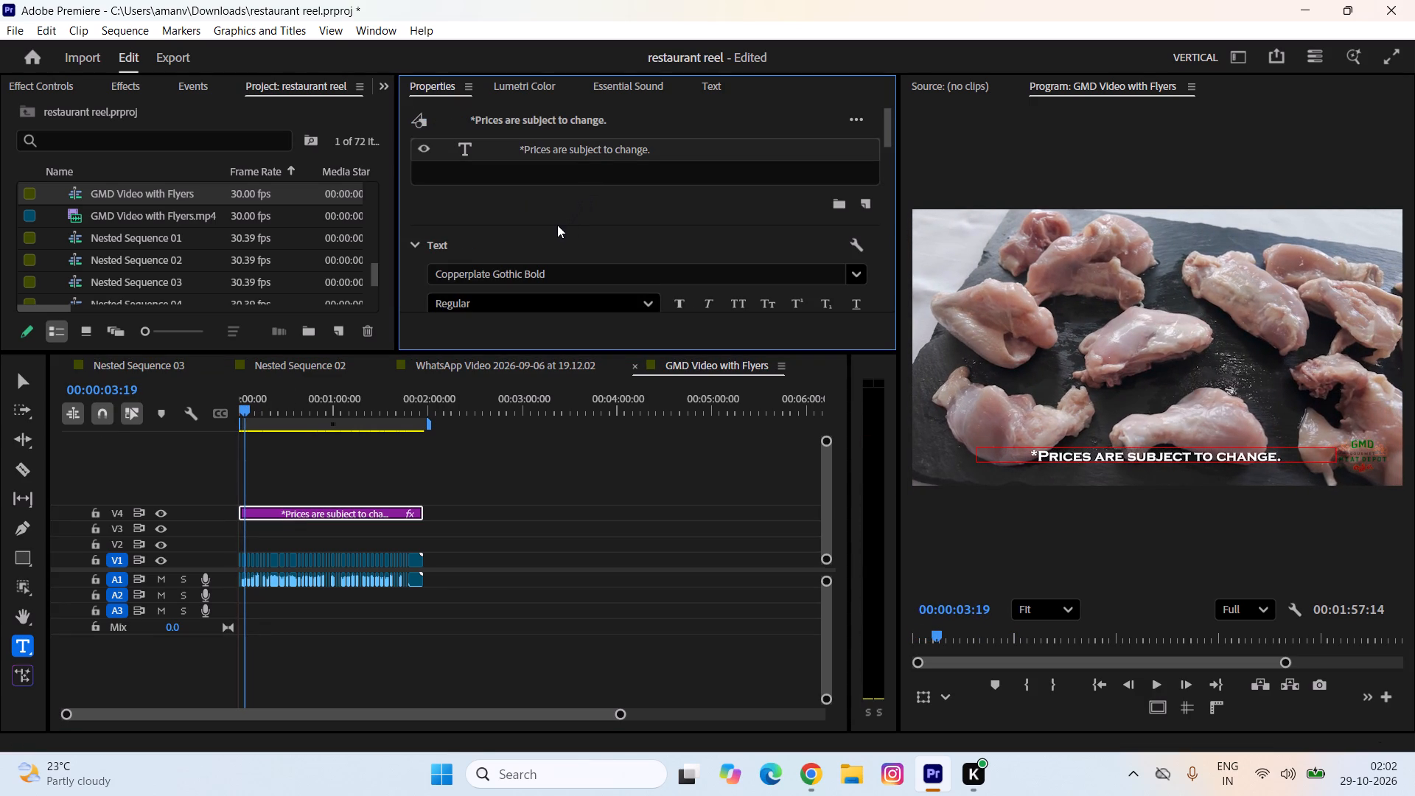
pyautogui.moveTo(526, 164); pyautogui.dragTo(497, 164)
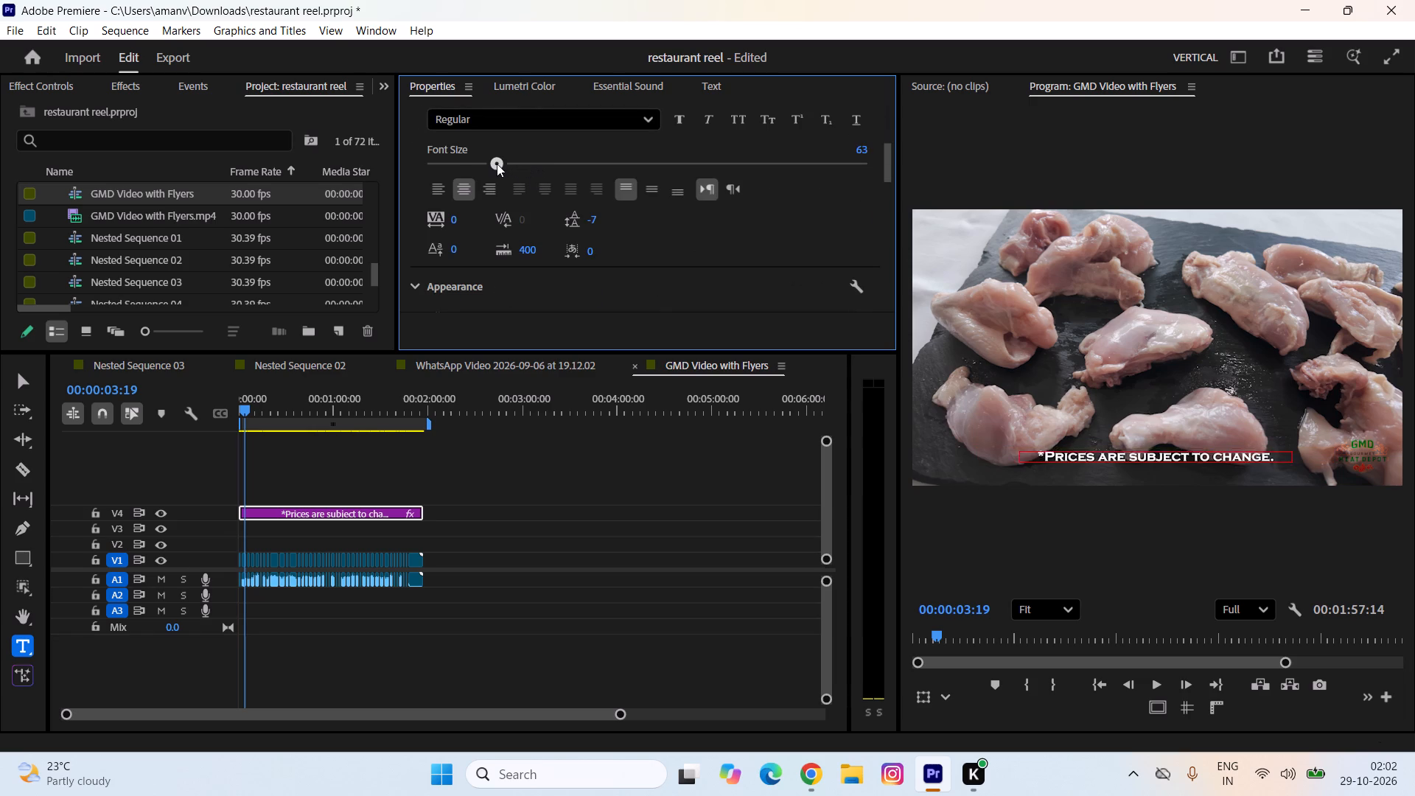
pyautogui.moveTo(497, 164); pyautogui.dragTo(494, 164)
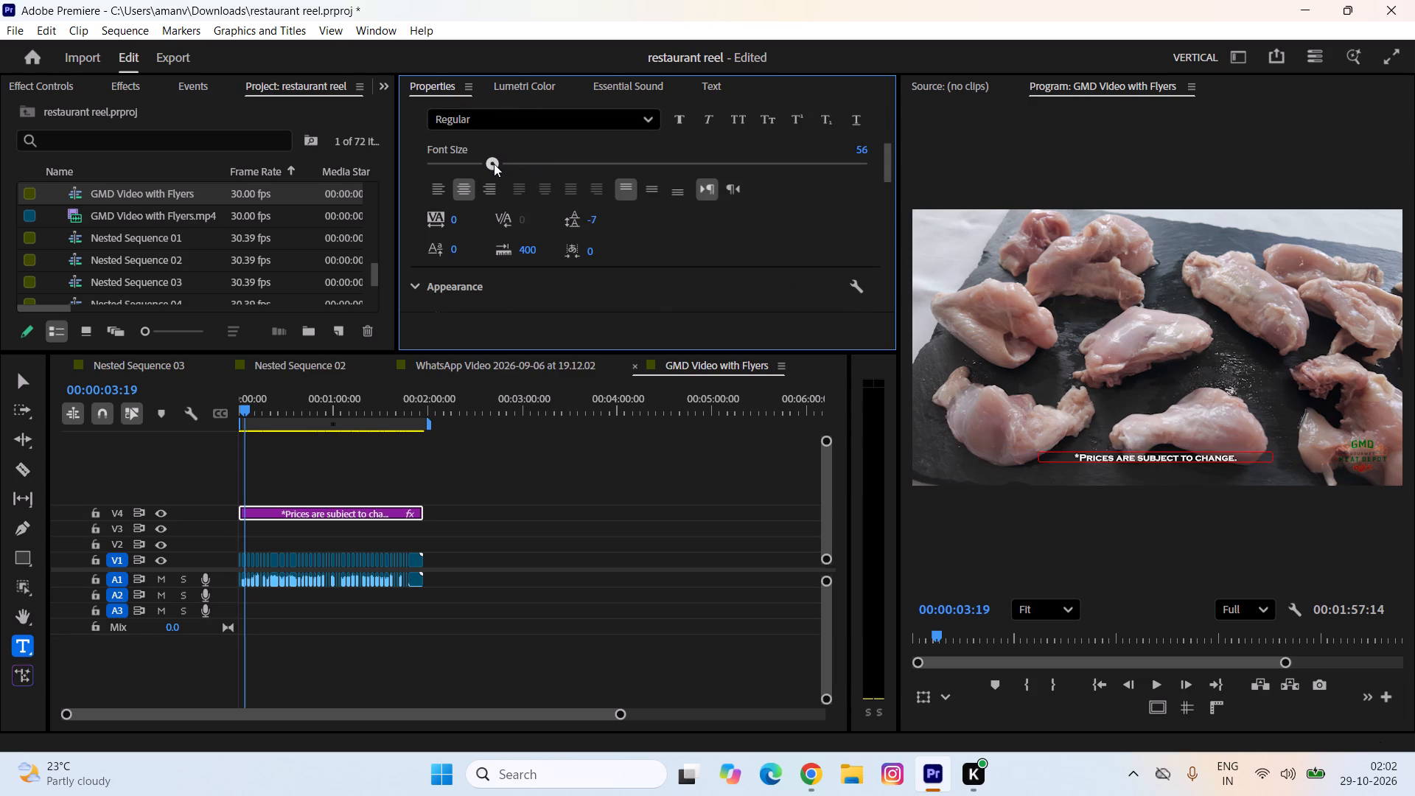
pyautogui.moveTo(494, 164); pyautogui.dragTo(496, 164)
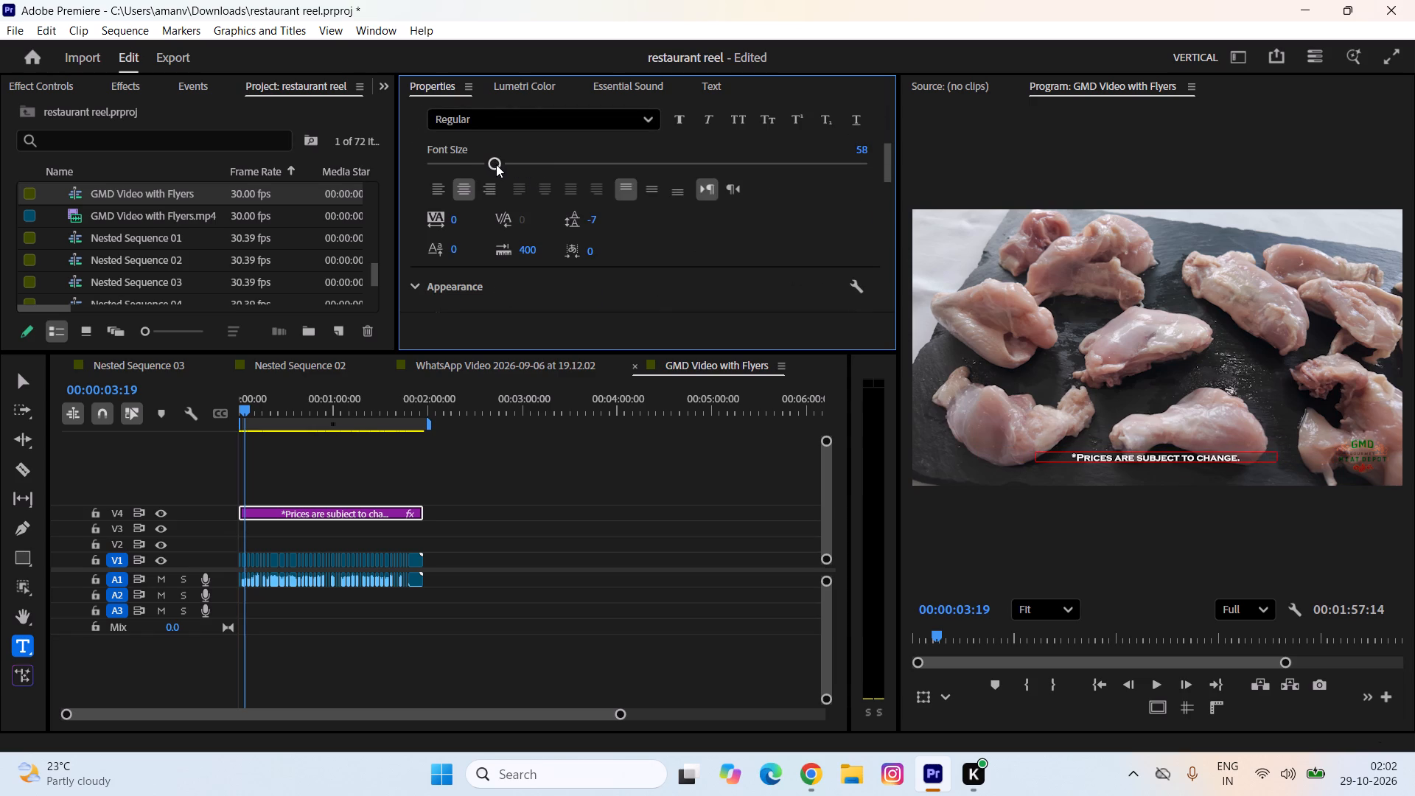
pyautogui.click(521, 453)
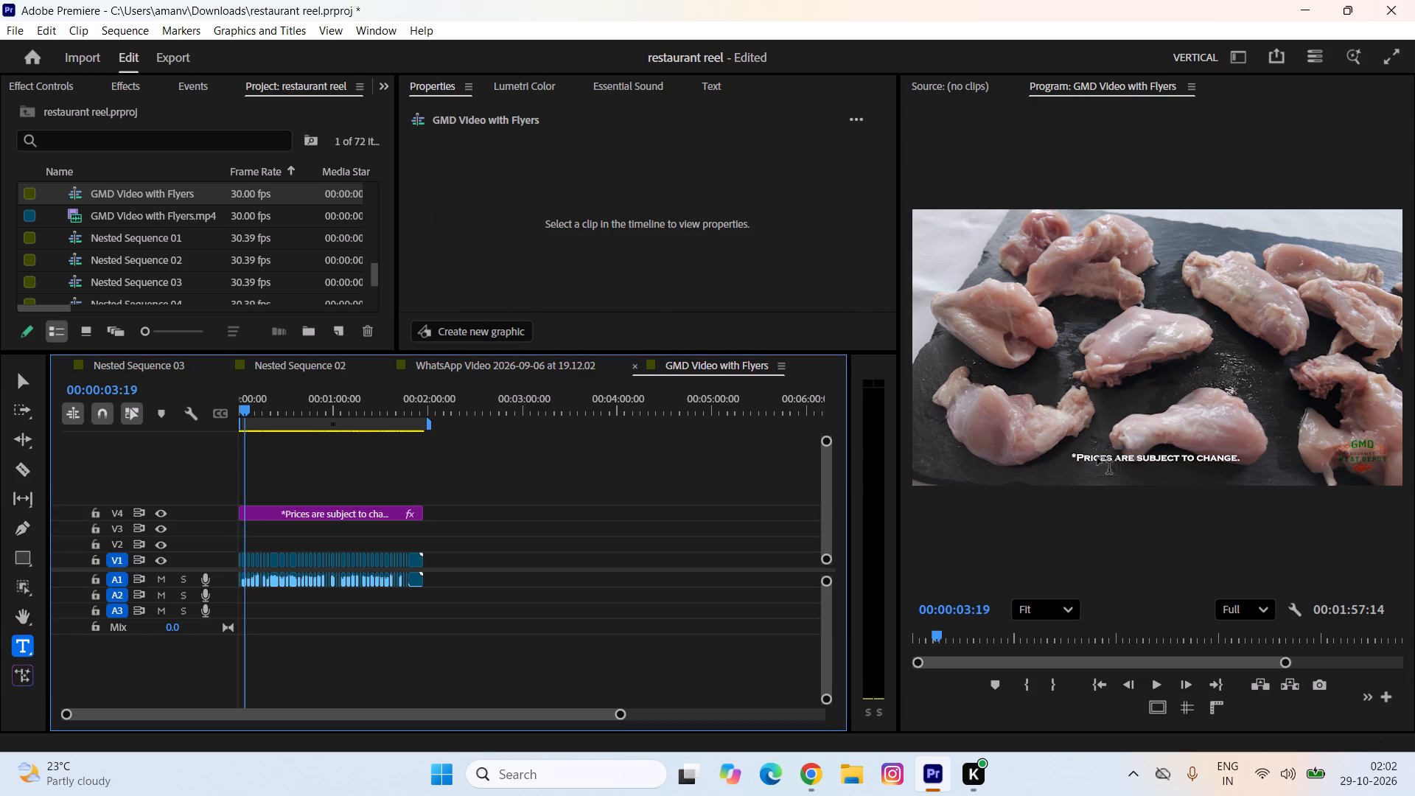
# Delete the leading asterisk so the disclaimer reads "Prices are subject to change.", and play the opening to check it.
pyautogui.click(1078, 457)
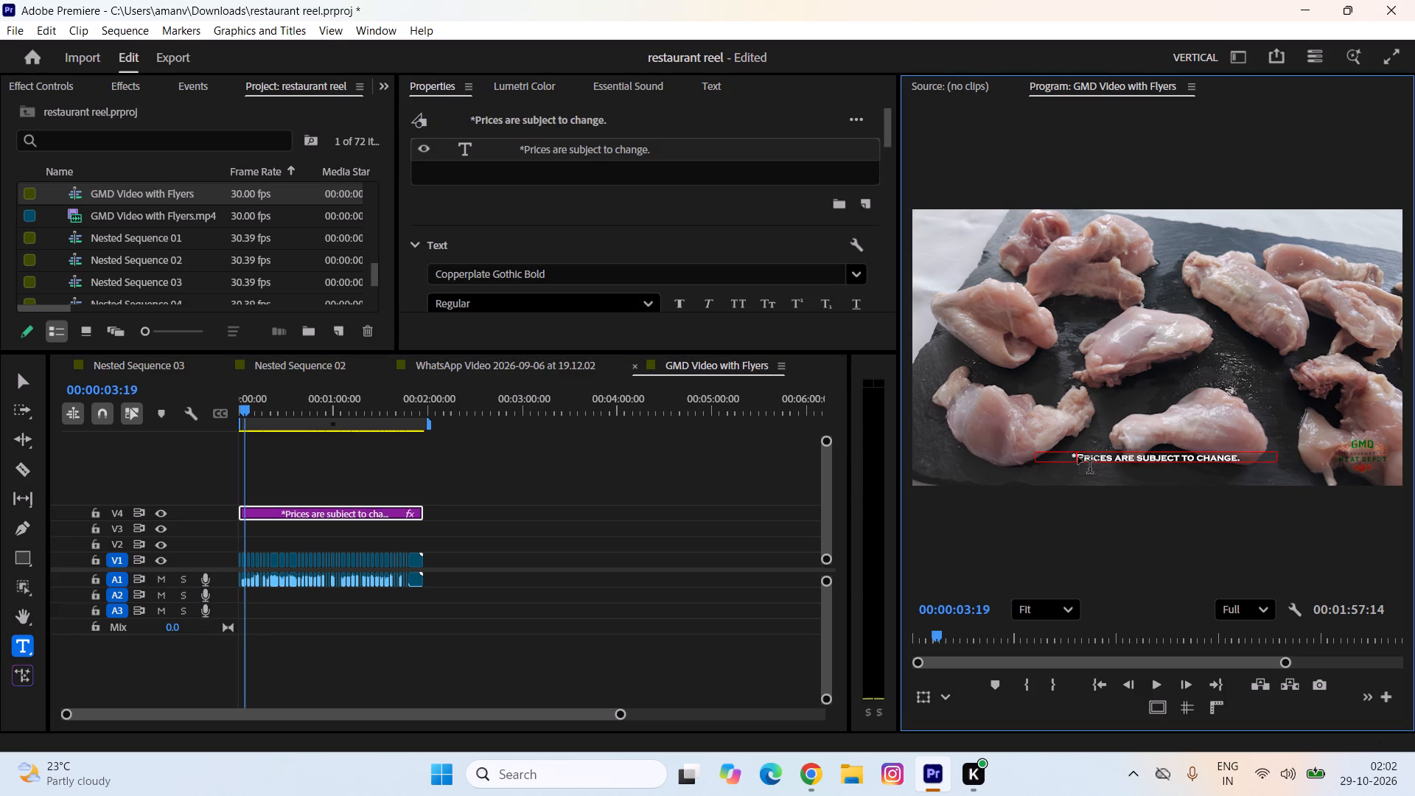
pyautogui.press('BackSpace')
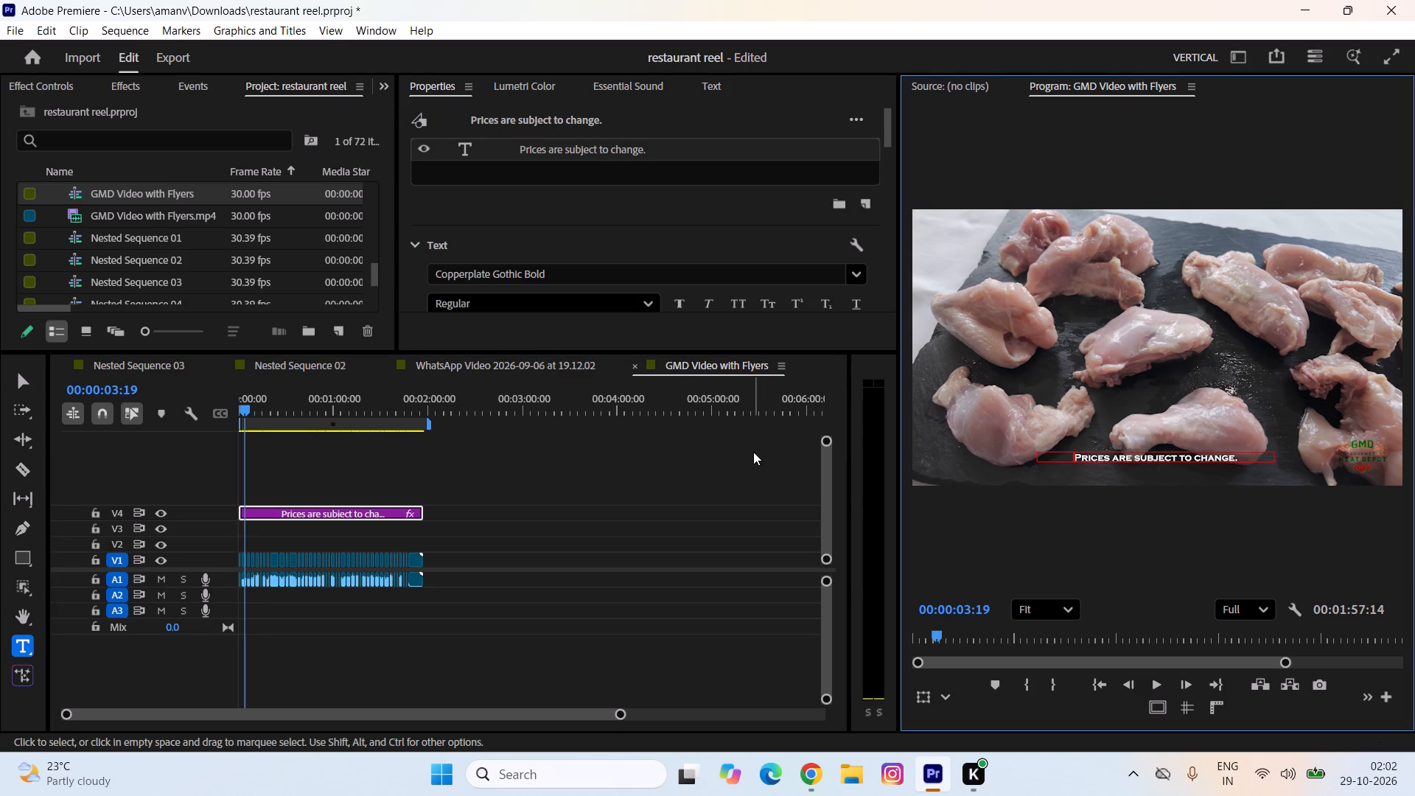
pyautogui.click(534, 473)
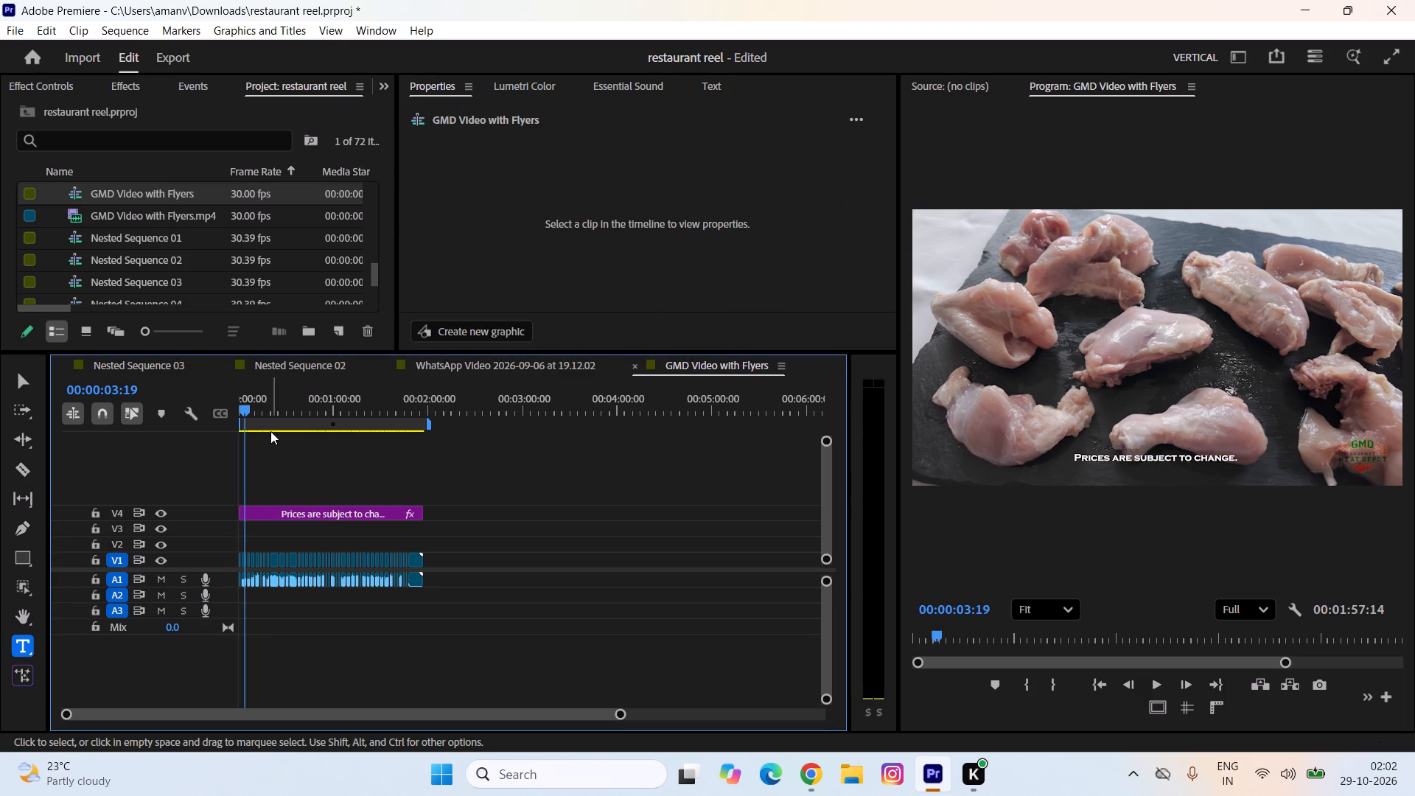
pyautogui.moveTo(253, 400); pyautogui.dragTo(175, 400)
pyautogui.press('space')
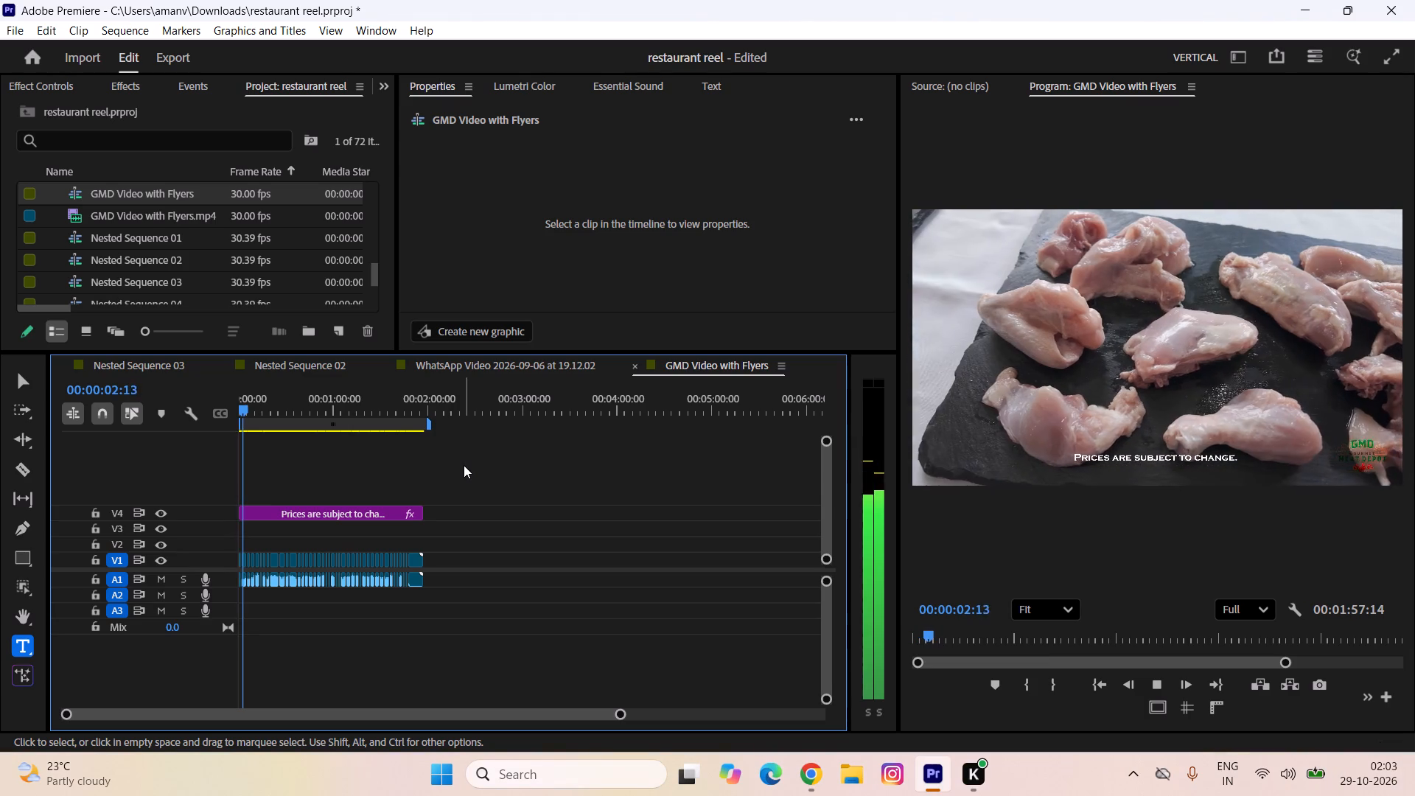
pyautogui.press('space')
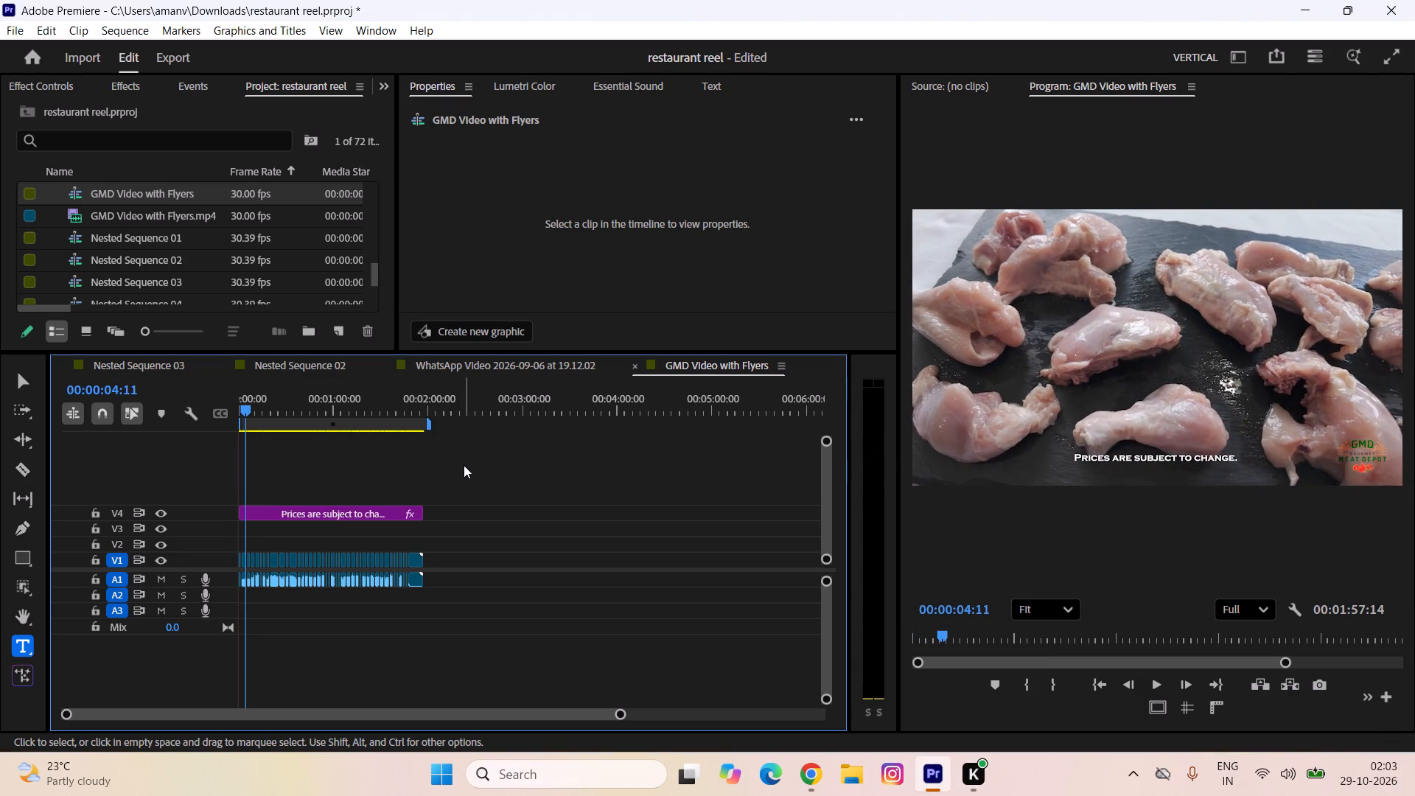
# Change the font of the "Prices are subject to change." text to Montserrat SemiBold.
pyautogui.click(400, 507)
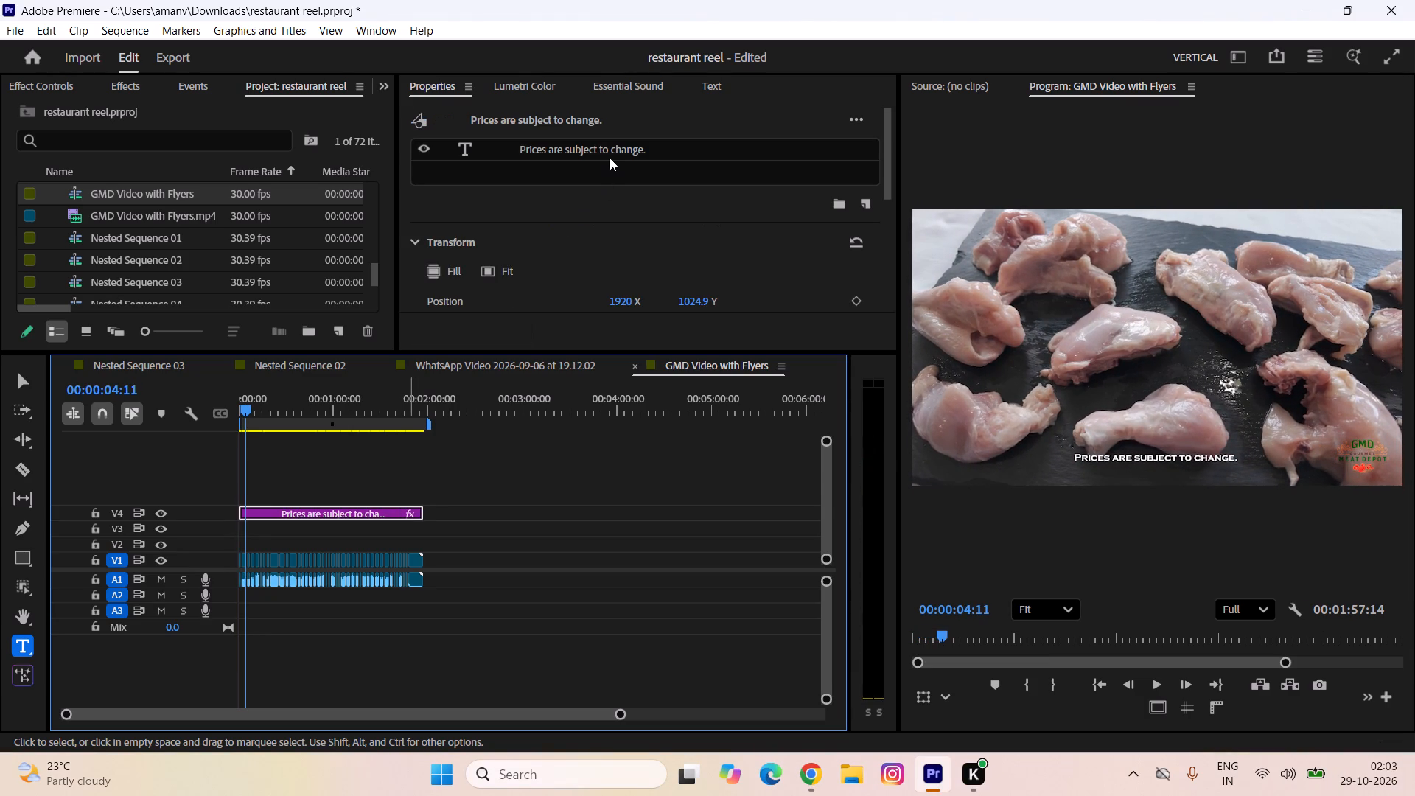
pyautogui.click(609, 158)
pyautogui.doubleClick(584, 282)
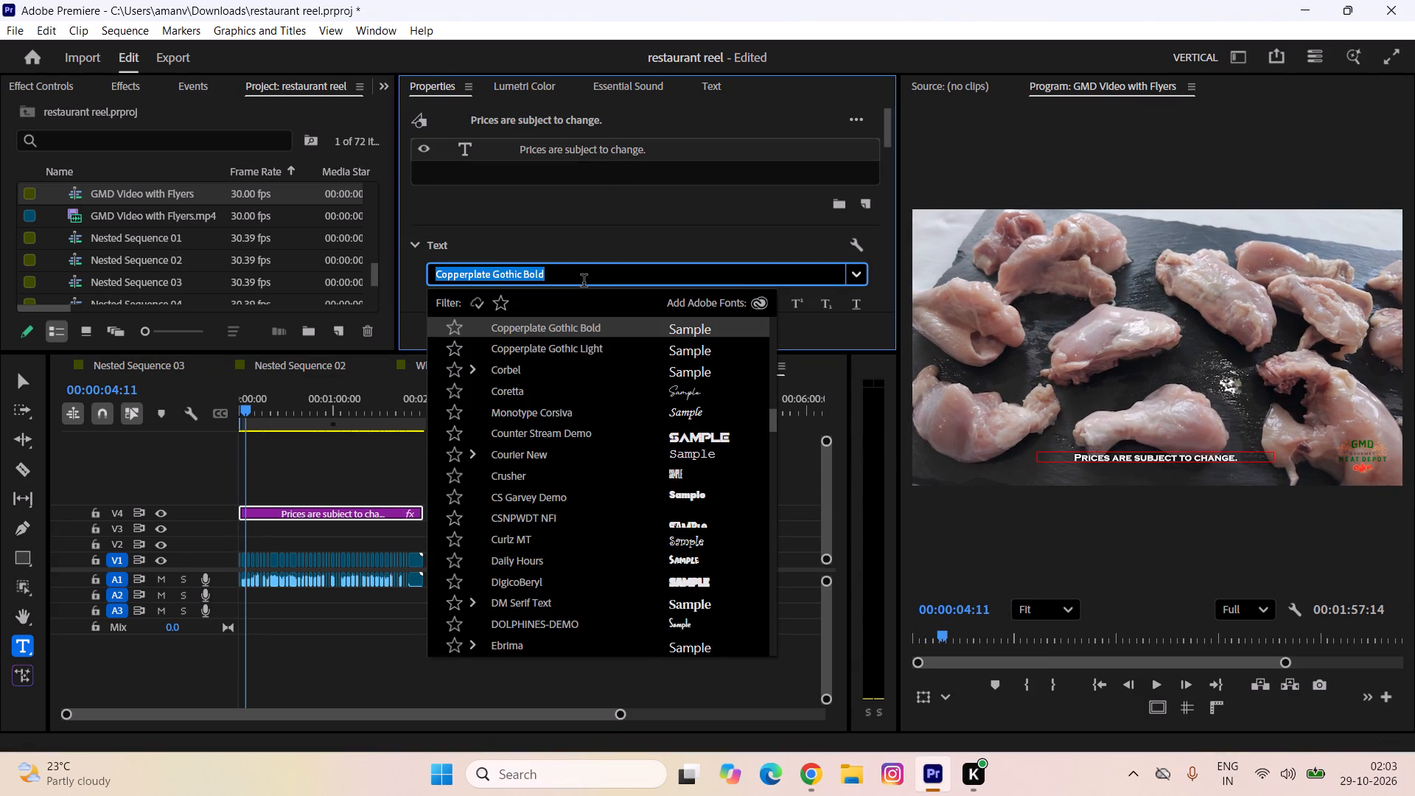
pyautogui.write('mont')
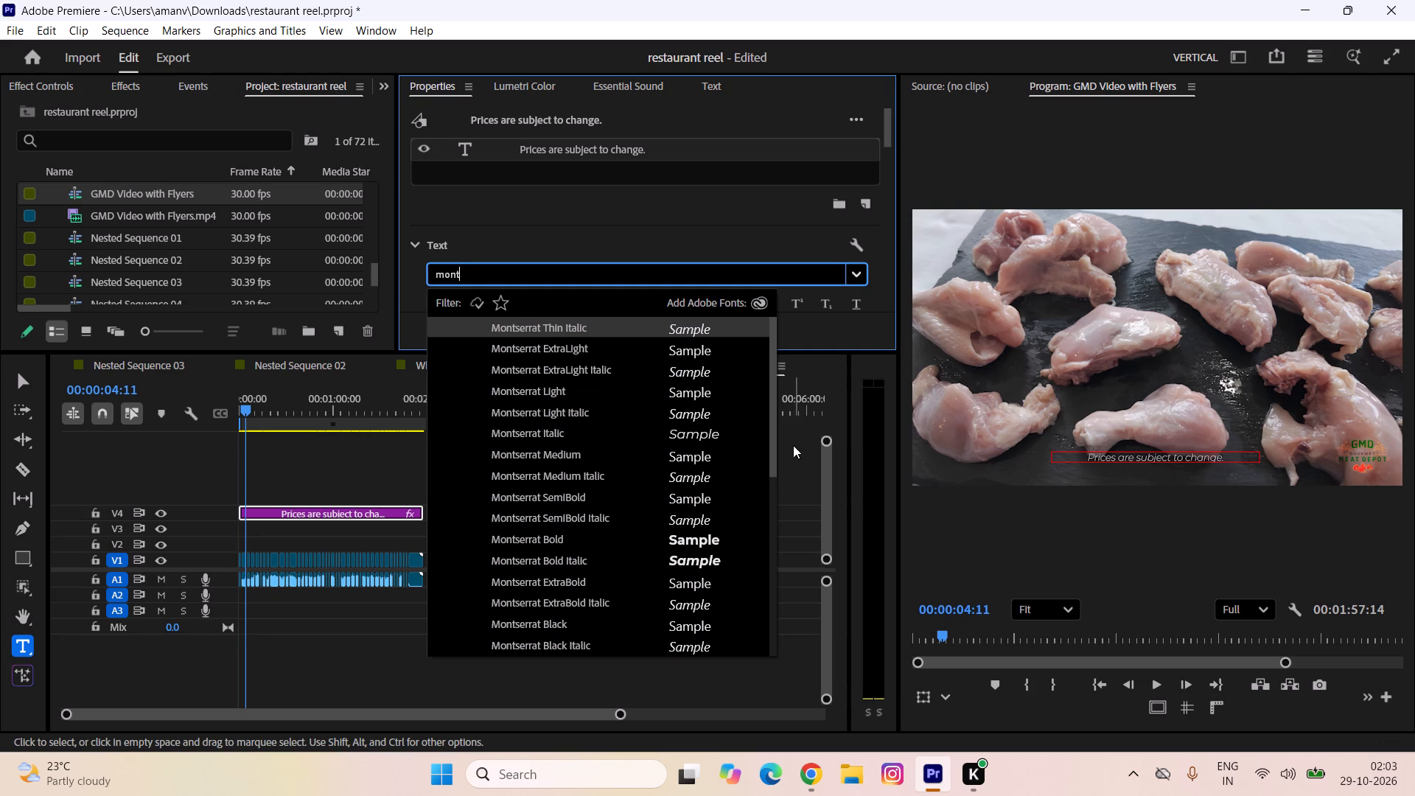
pyautogui.click(705, 539)
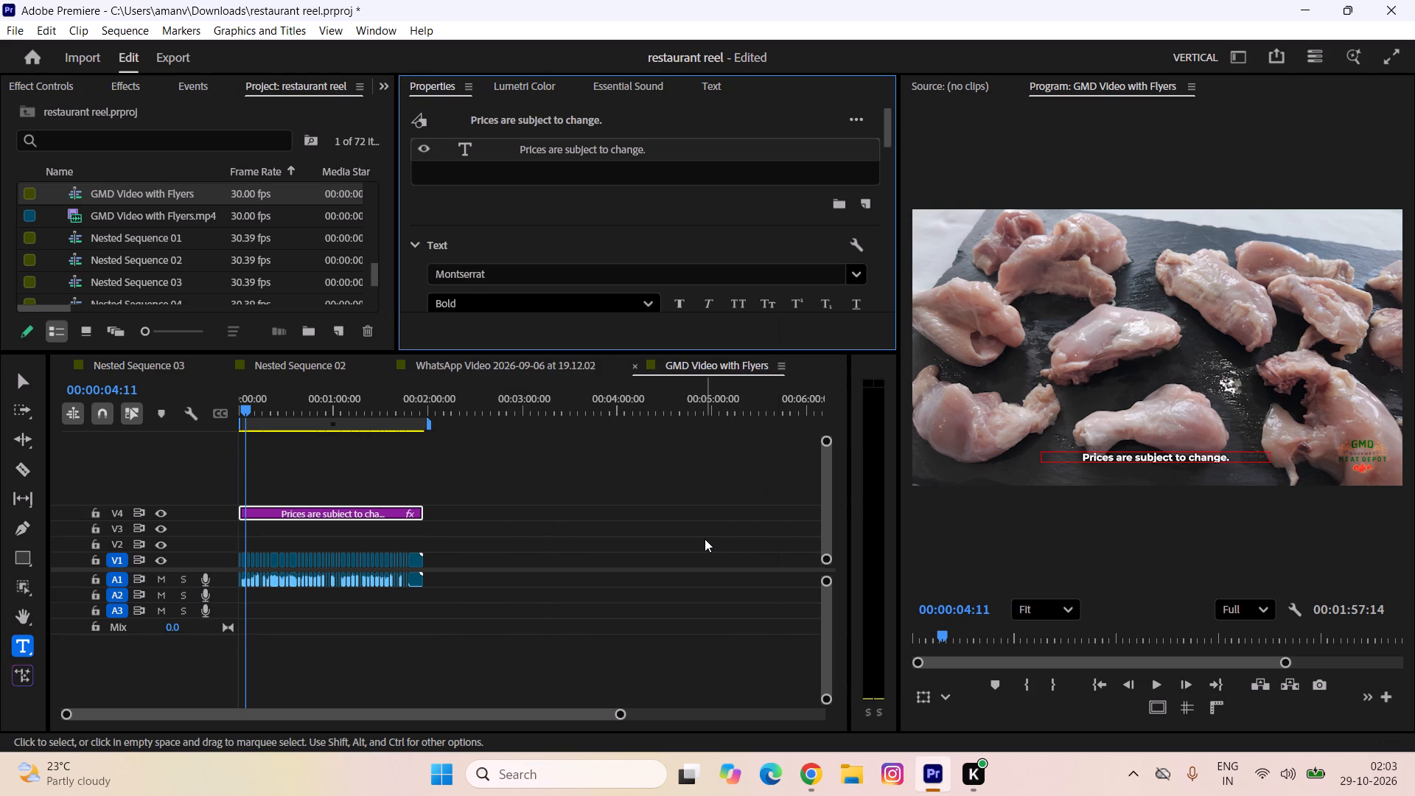
pyautogui.click(631, 279)
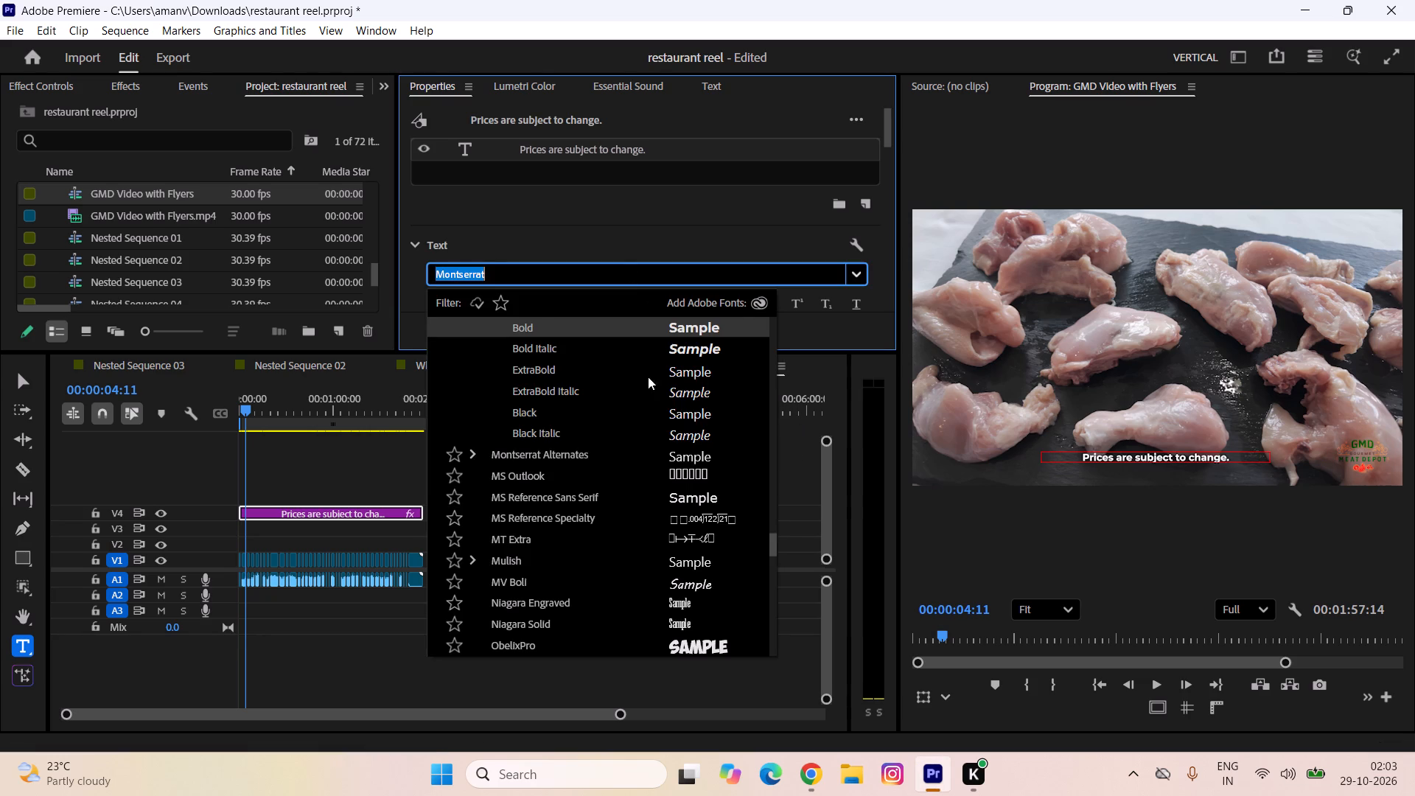
pyautogui.scroll(3, 652, 482)
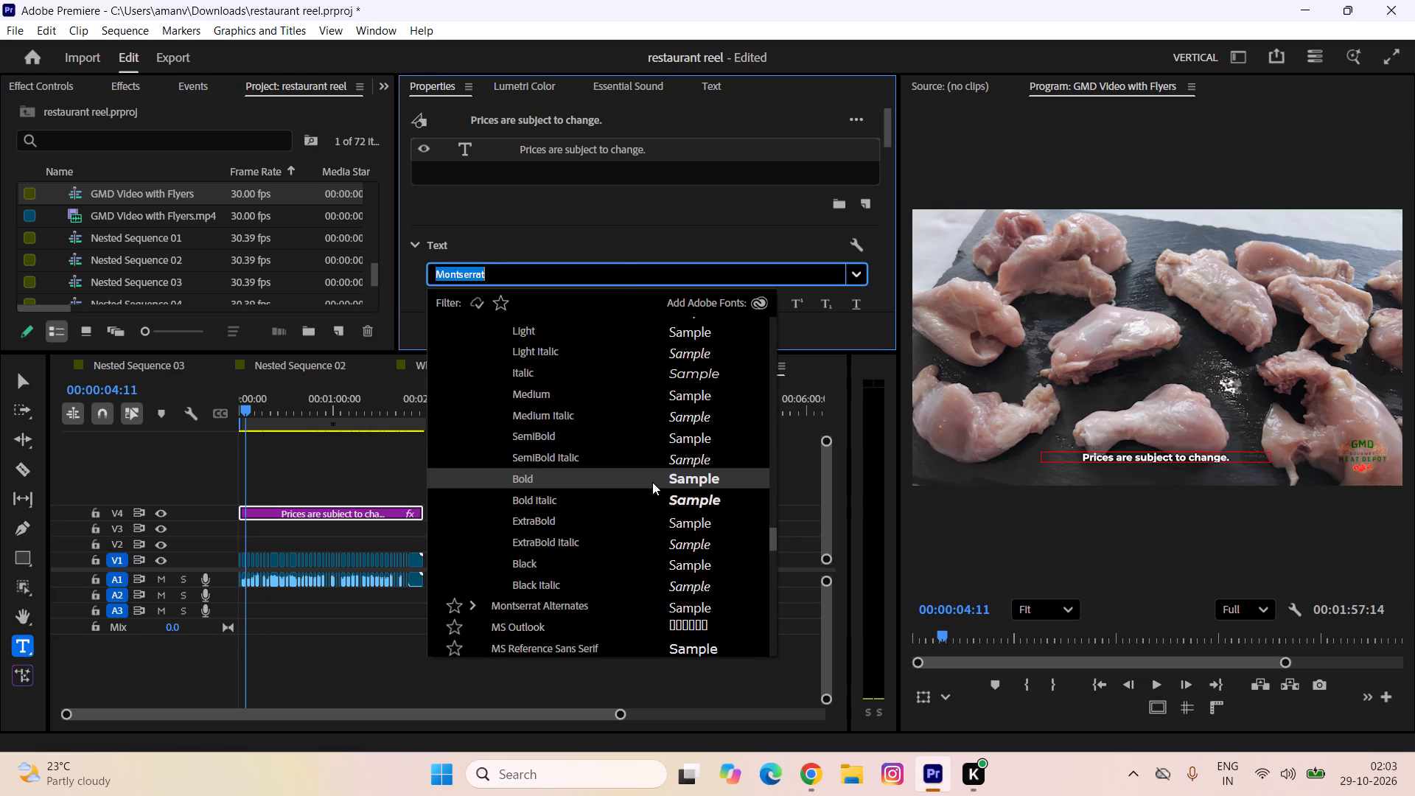
pyautogui.scroll(1, 652, 482)
pyautogui.click(692, 440)
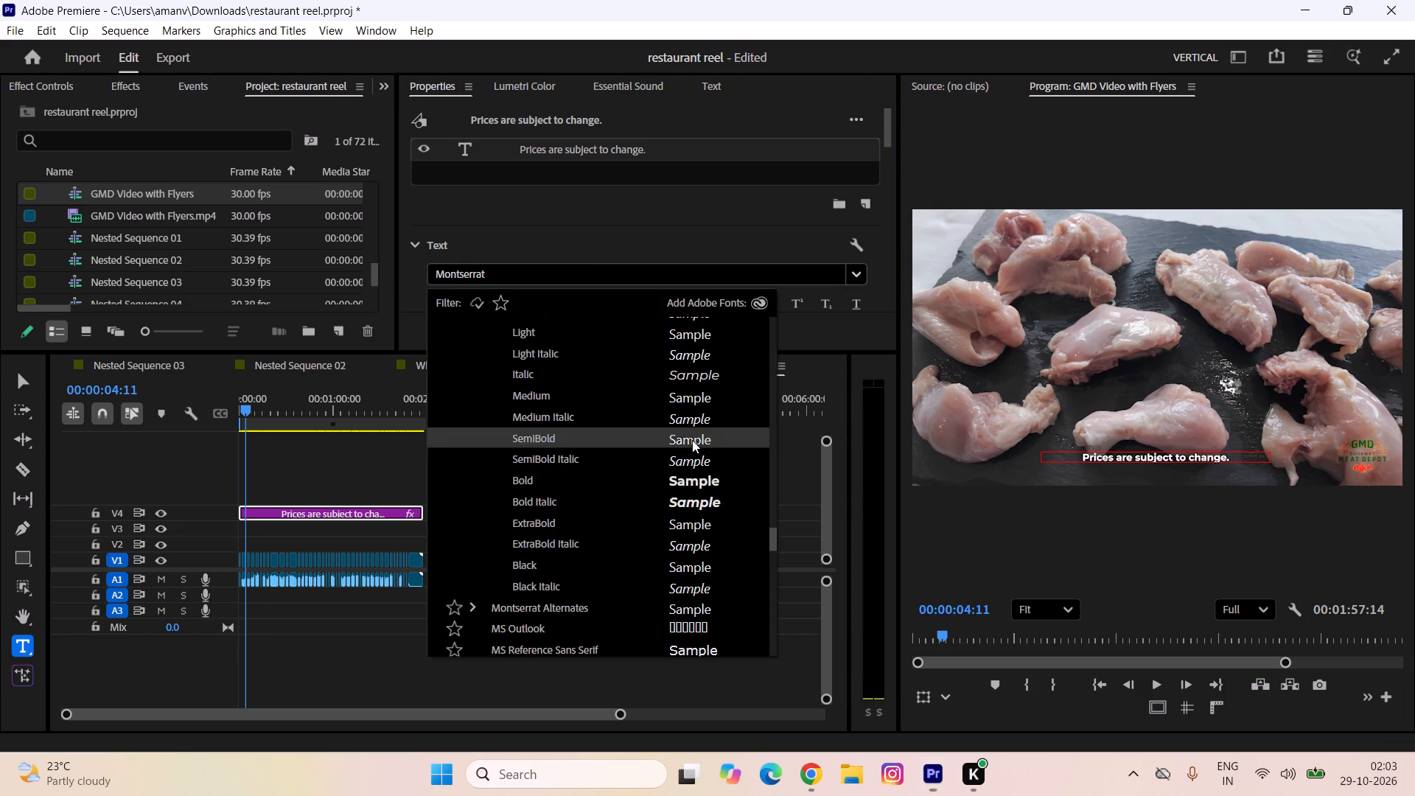
pyautogui.click(637, 483)
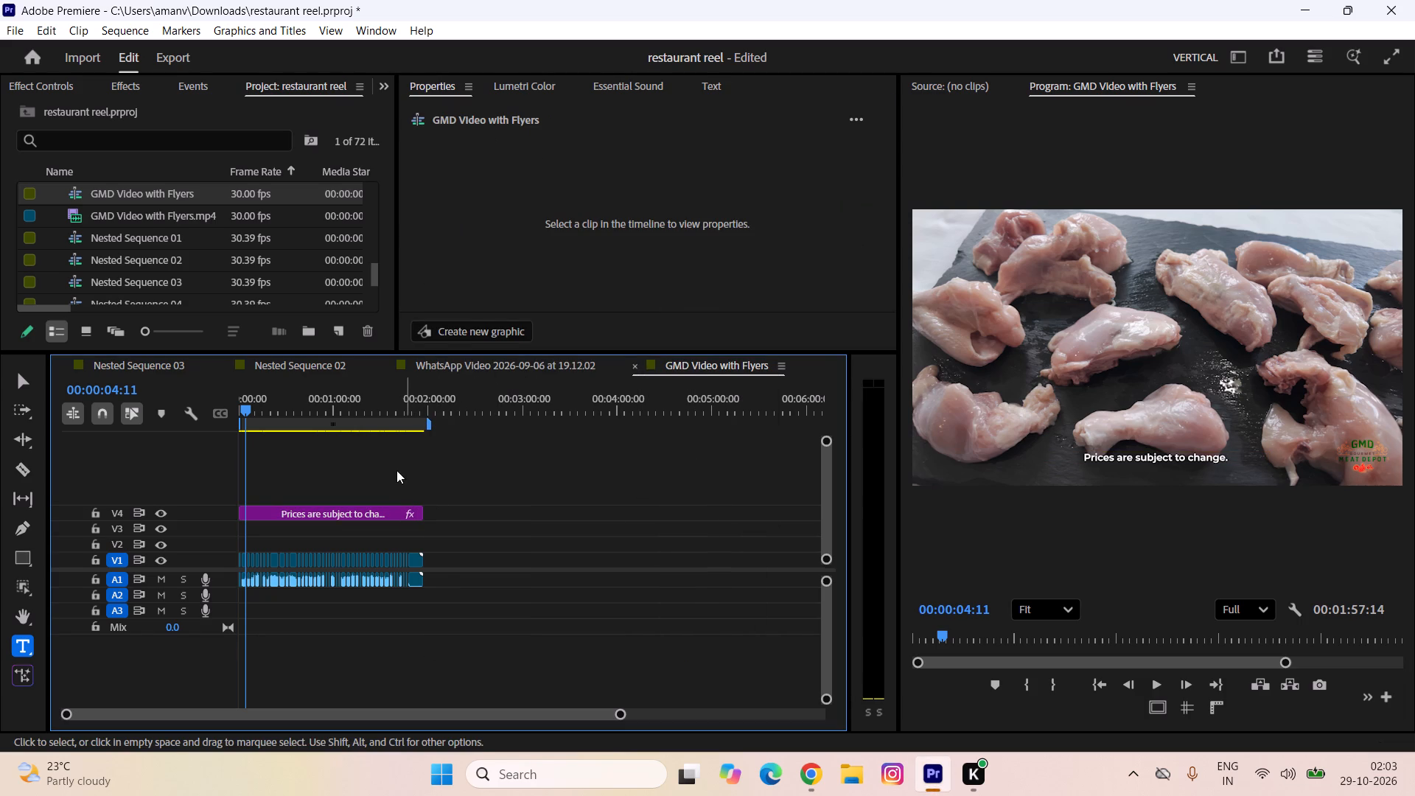
# Open the font style choices for the Montserrat "Prices are subject to change." text on V4.
pyautogui.click(363, 514)
pyautogui.click(605, 147)
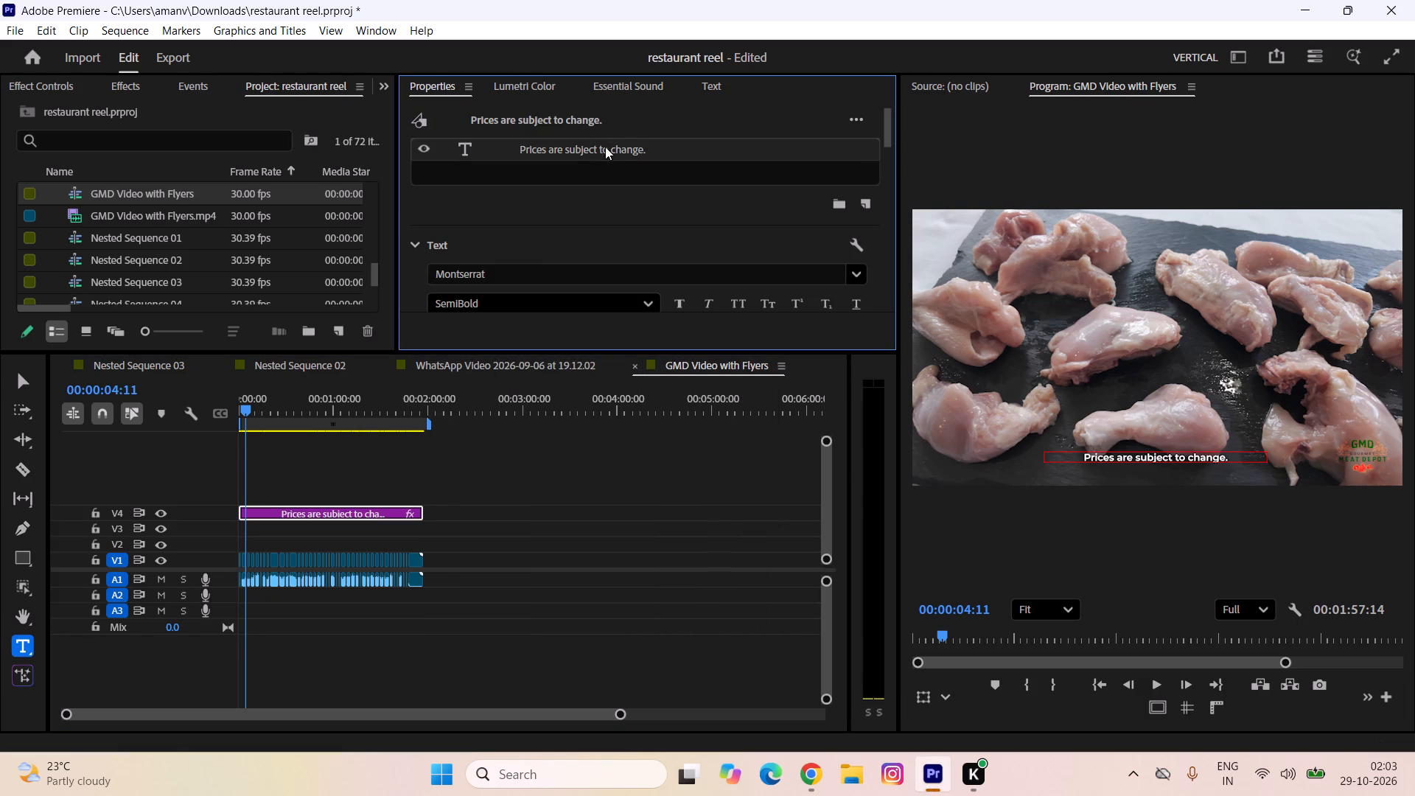
pyautogui.click(536, 305)
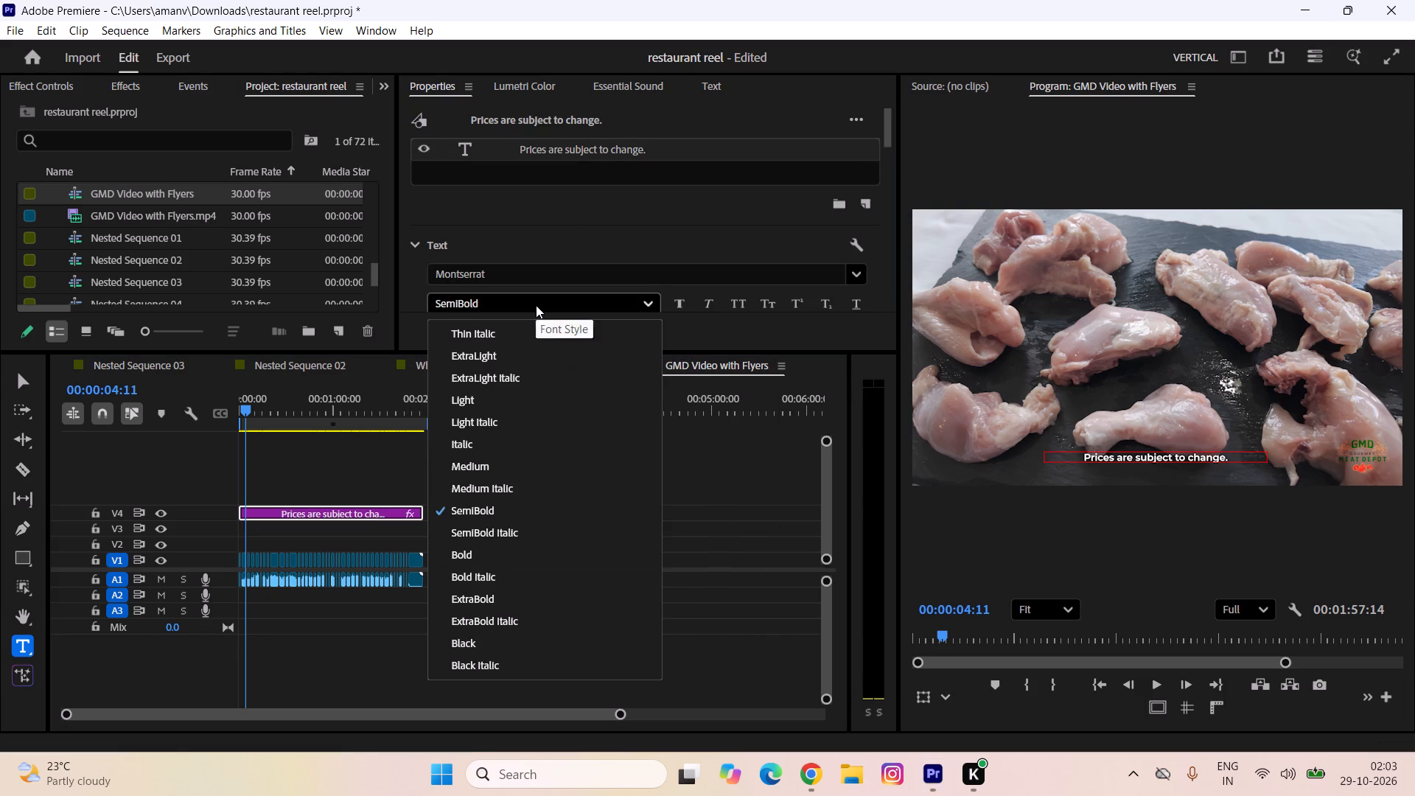